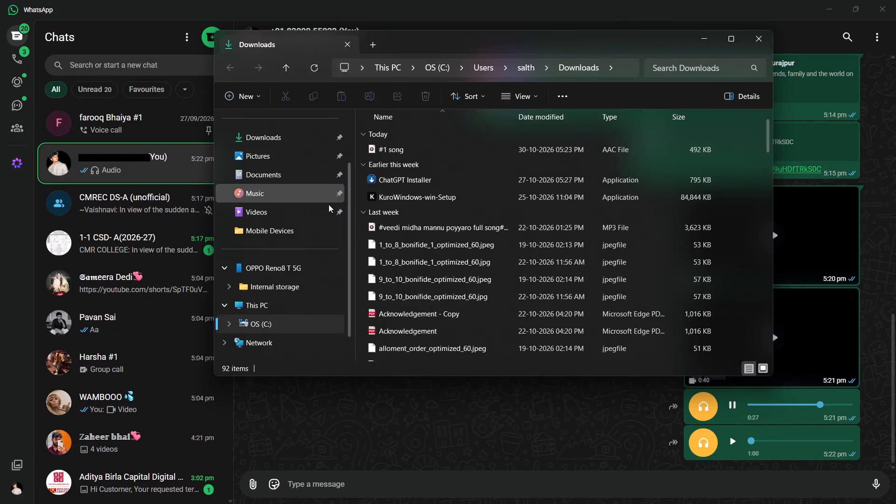
Look through the Documents, Music, Videos and Mobile Devices folders in File Explorer.
left_click(285, 176)
left_click(292, 189)
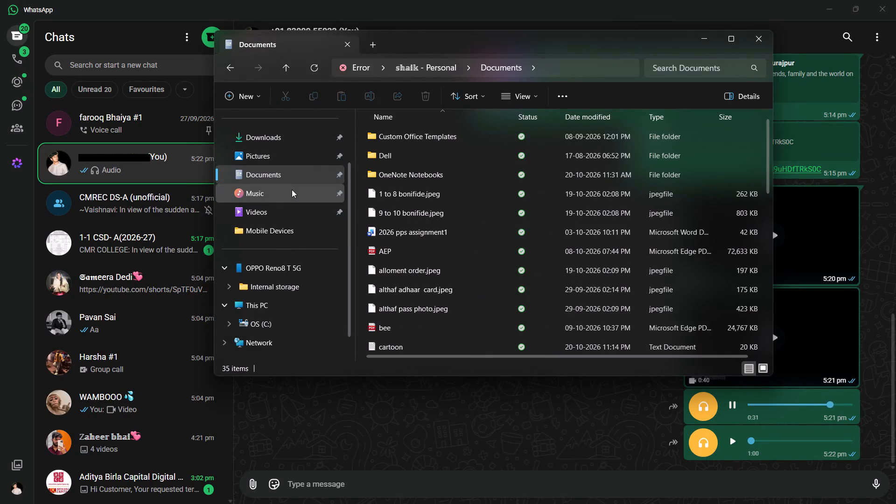
left_click(287, 205)
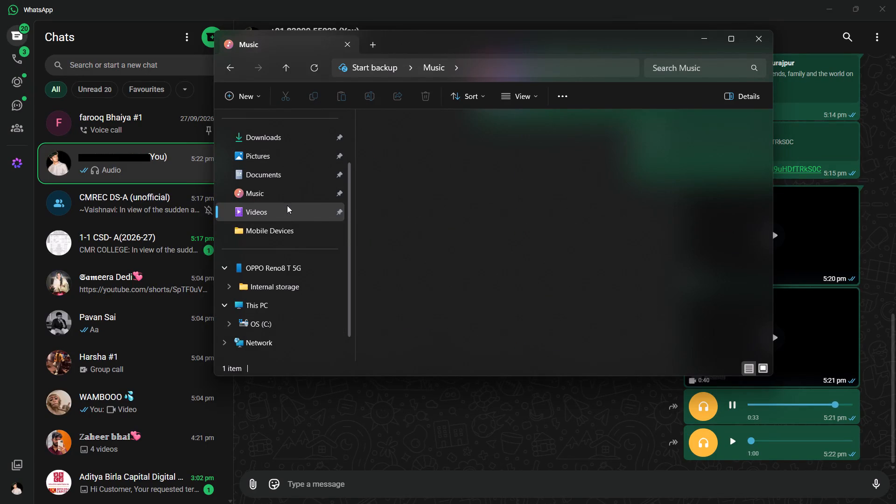
left_click(282, 223)
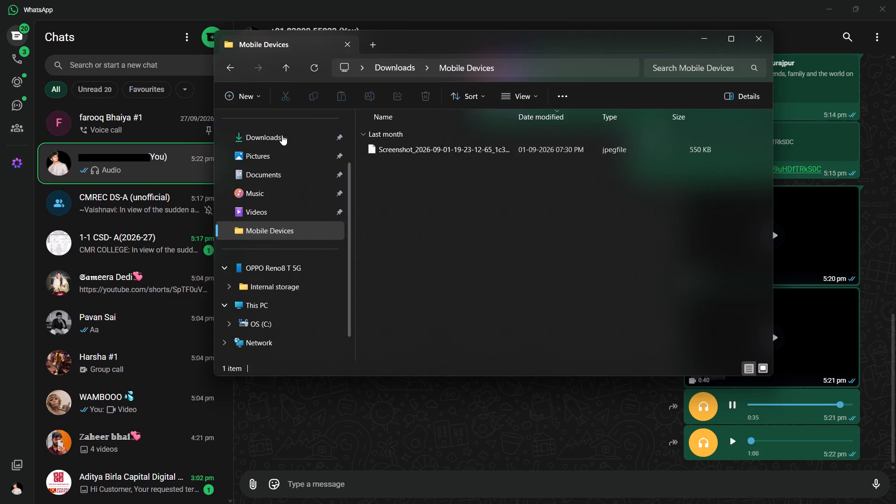
Find the "#1 song" AAC file in the Downloads folder and try to move it onto the pinned folders in the navigation list.
left_click(281, 140)
left_click(280, 149)
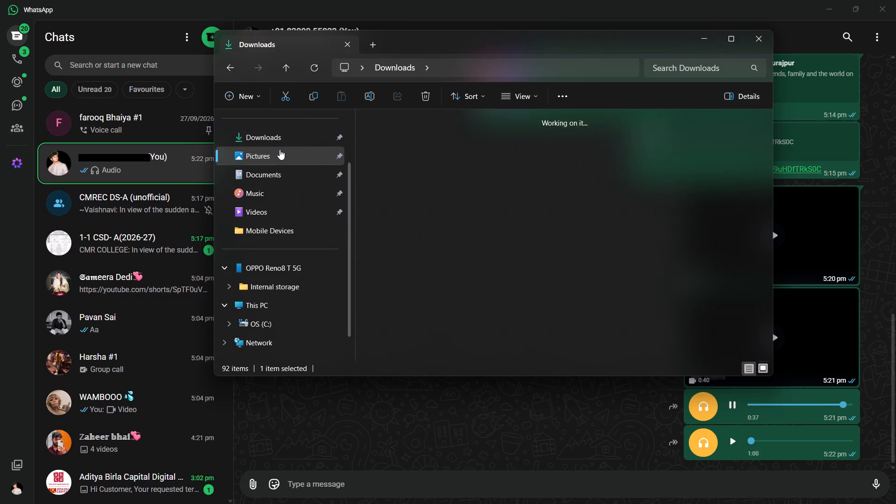
left_click(271, 208)
left_click(276, 192)
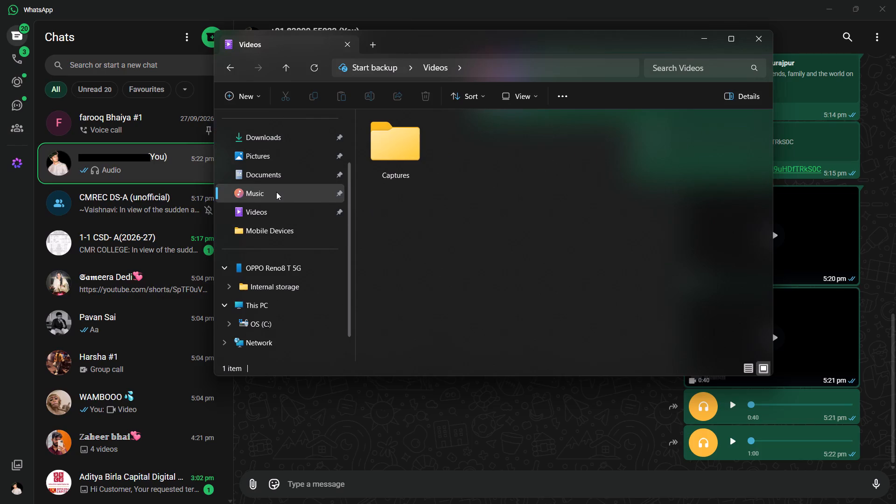
left_click(296, 129)
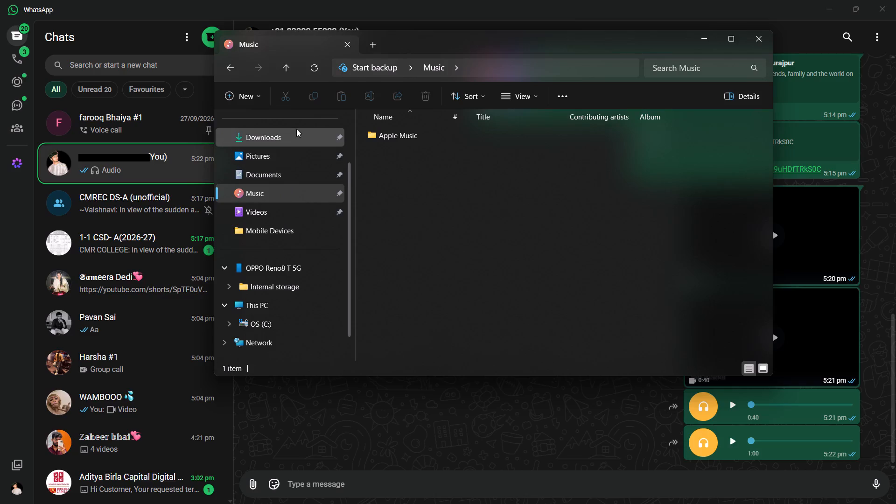
left_click_drag(394, 148, 310, 164)
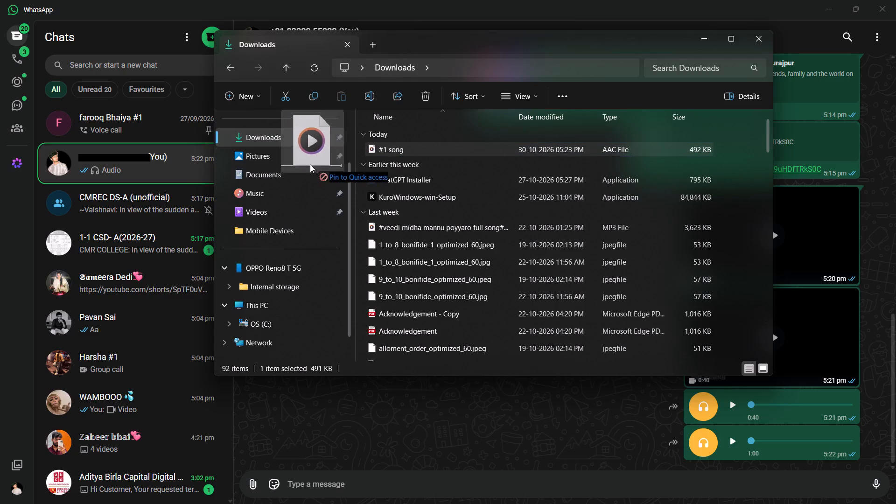
Move the "#1 song" AAC file from Downloads into the pinned Pictures folder.
left_click_drag(310, 164, 304, 160)
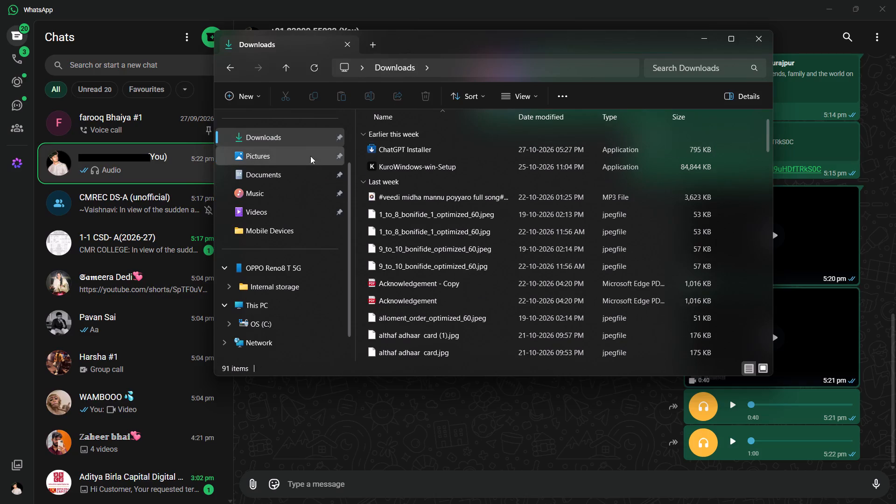
Open the Pictures folder, find the "#1 song" file and try to move it onto the wedding folder.
left_click(322, 153)
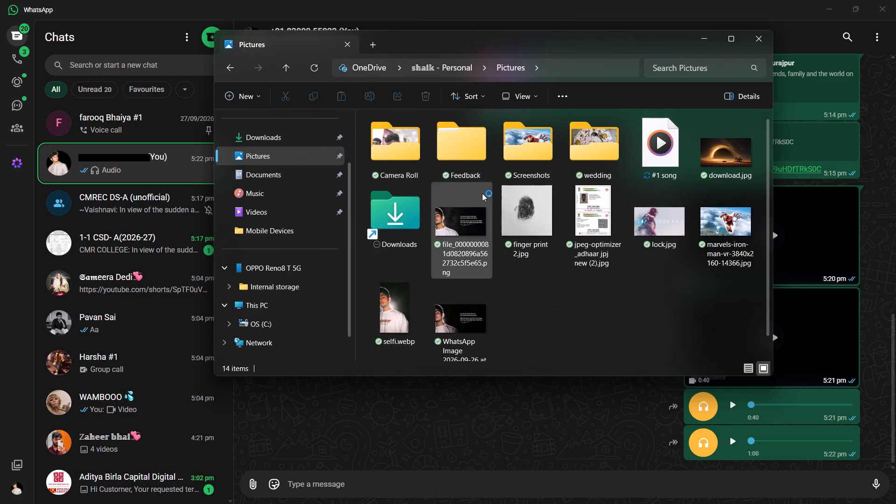
scroll(546, 250, "down", 1)
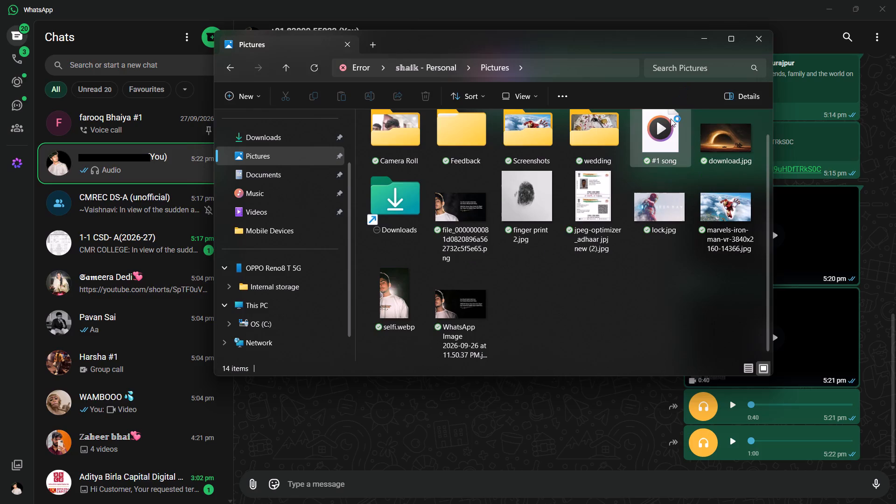
left_click_drag(671, 120, 612, 143)
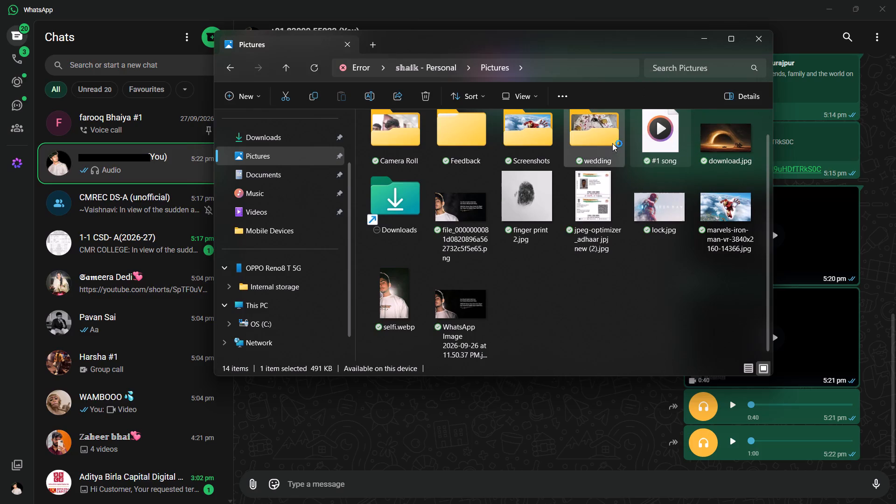
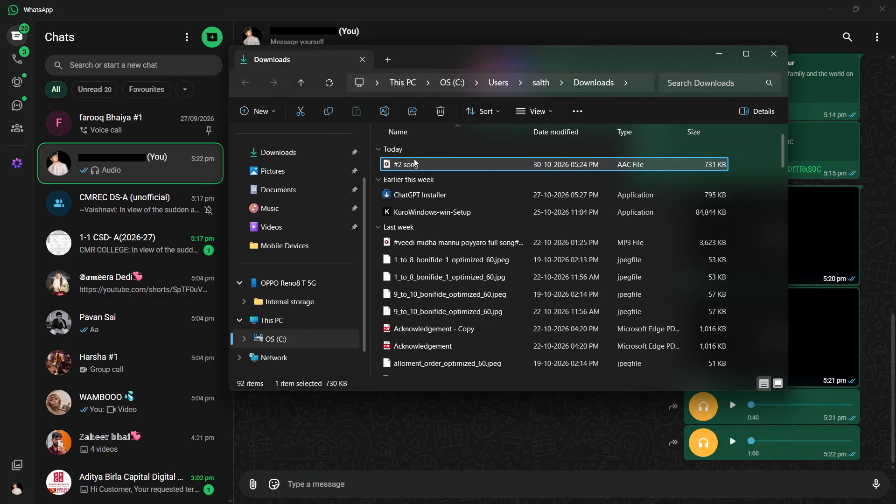
Move the "#2 song" AAC file from Downloads into the Pictures folder.
left_click_drag(414, 165, 308, 173)
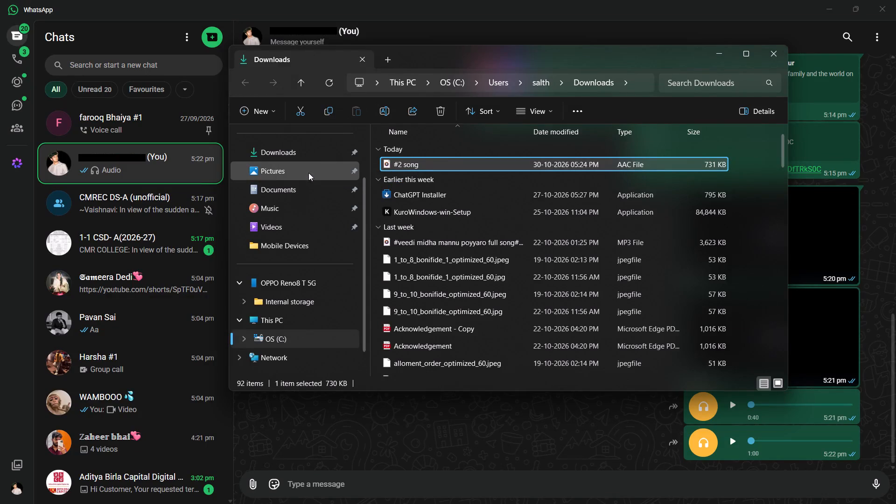
Open the Pictures folder and move the "#2 song" file into its "wedding" subfolder.
left_click(313, 168)
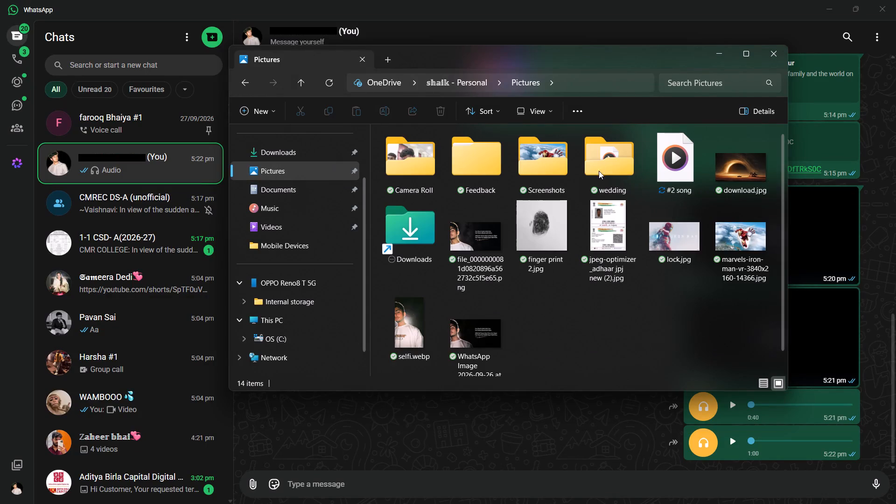
left_click_drag(673, 188, 615, 175)
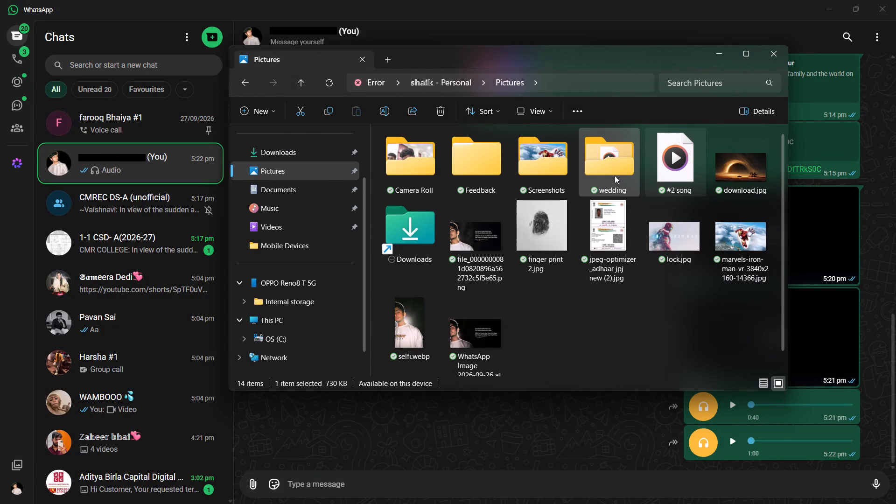
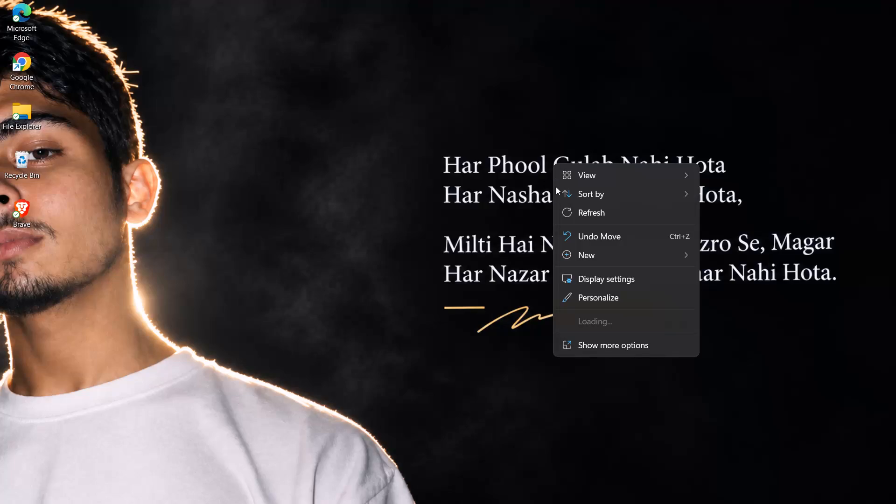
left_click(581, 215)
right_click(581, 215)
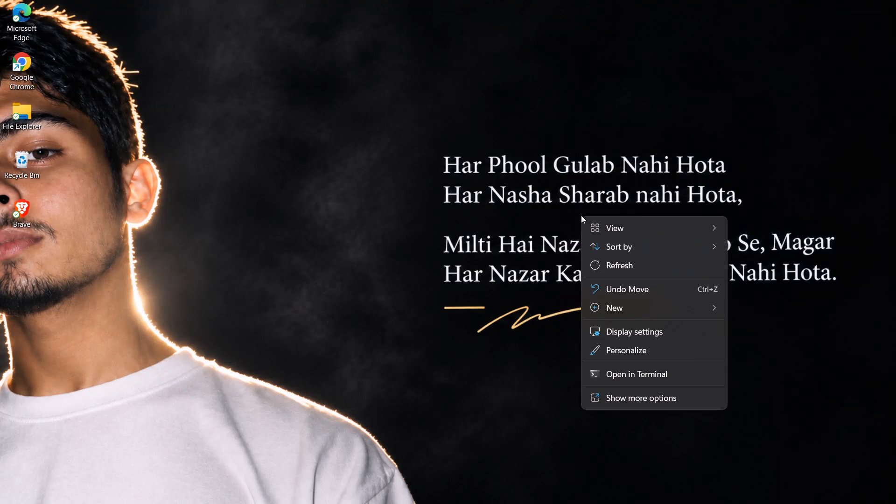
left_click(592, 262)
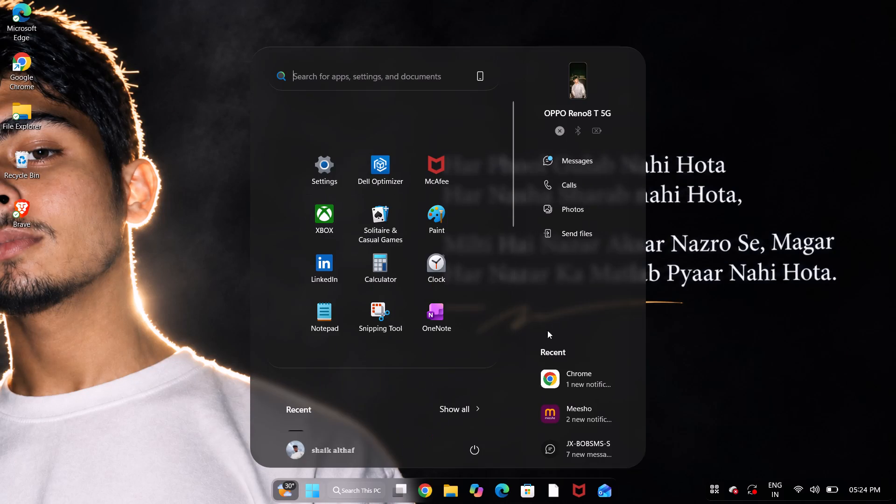
Switch to Clipchamp, maximize its window and create a new video project from scratch.
scroll(402, 336, "down", 2)
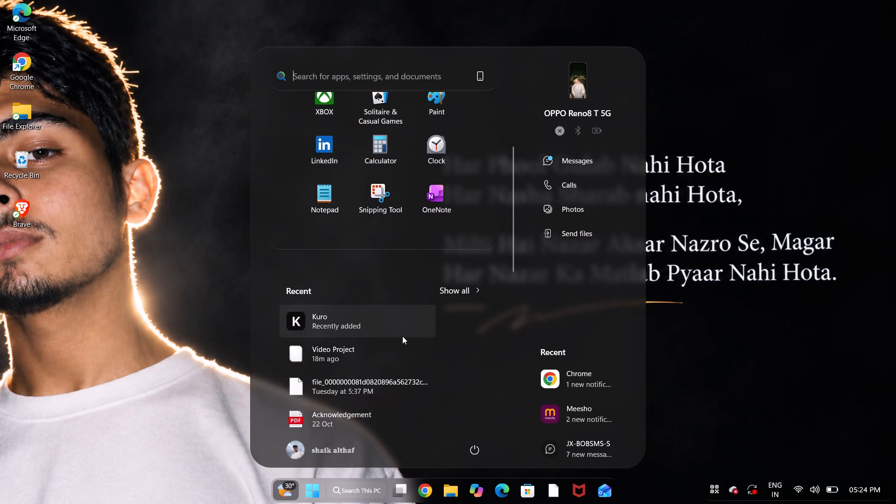
scroll(402, 336, "down", 2)
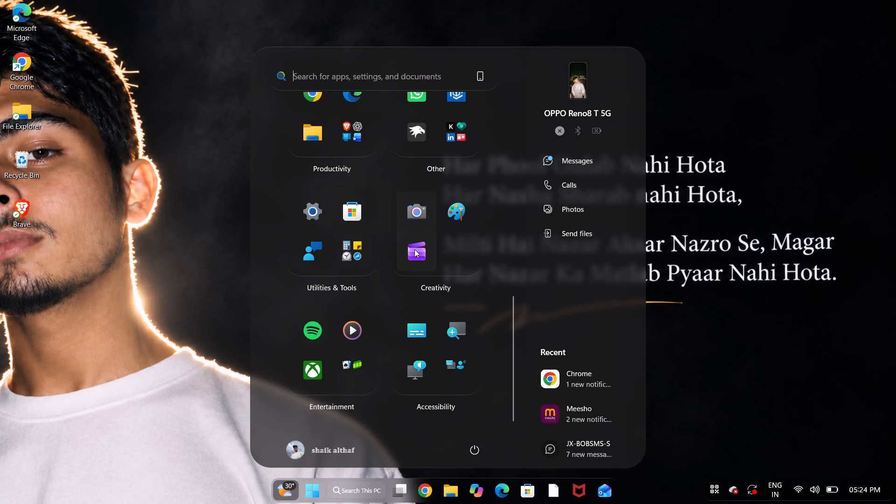
double_click(414, 249)
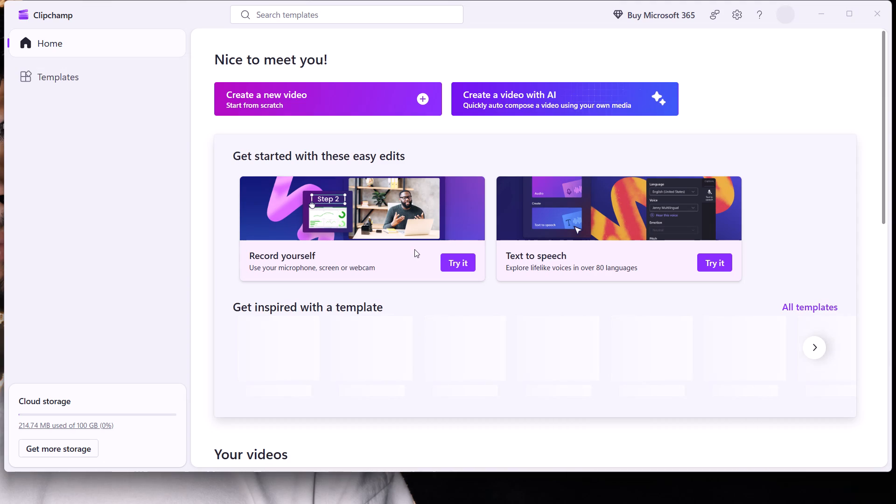
left_click(842, 14)
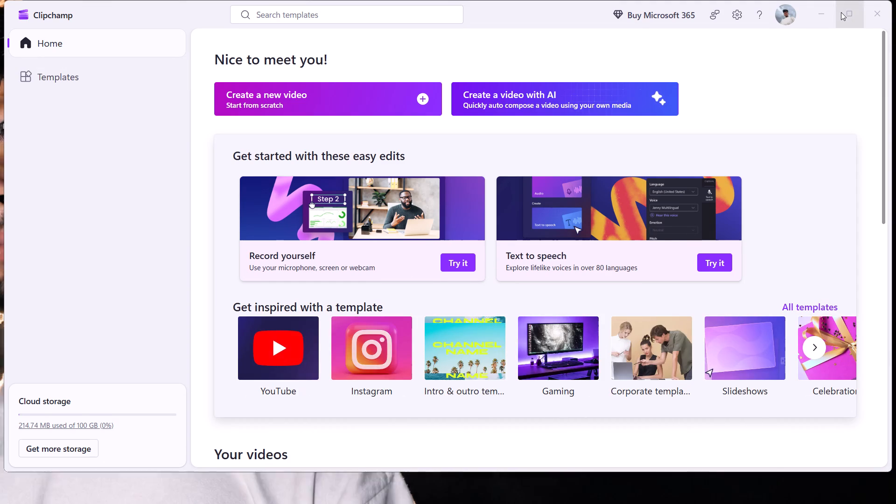
left_click(234, 104)
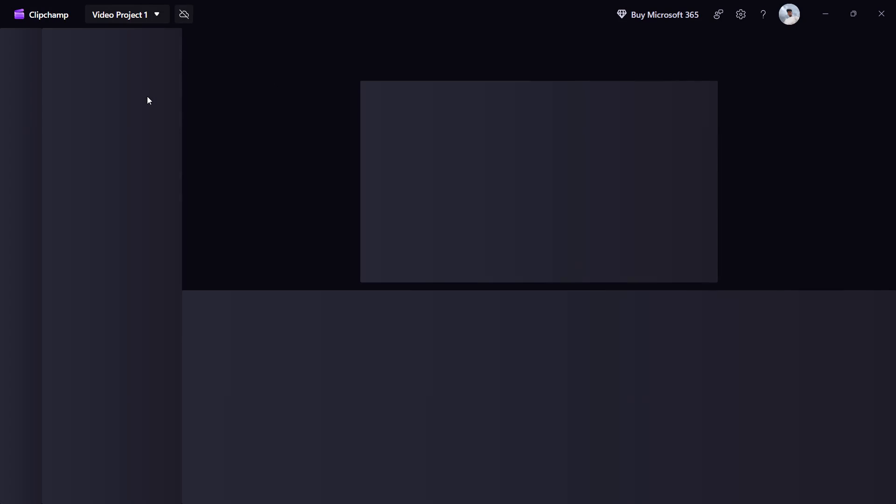
Import the image "WhatsApp Image 2026-10-30 at 5.04.09 PM (1).jpeg" from the wedding folder in Pictures into the project media.
left_click(133, 69)
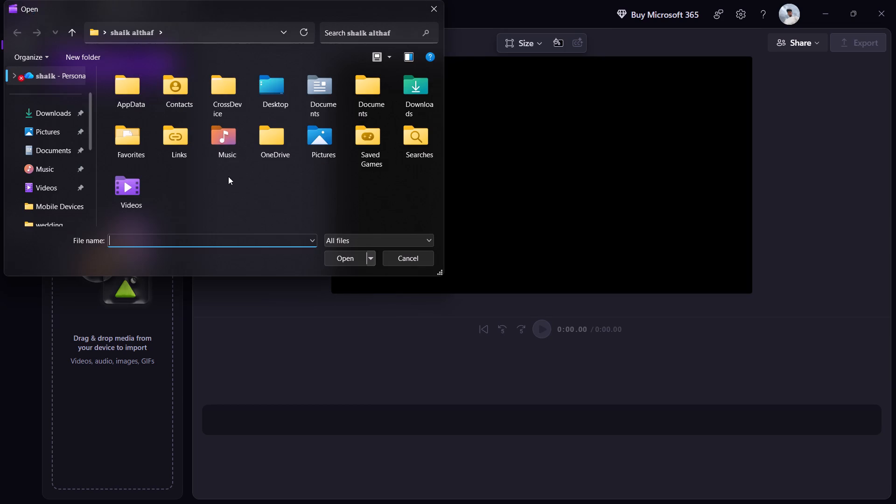
left_click(12, 132)
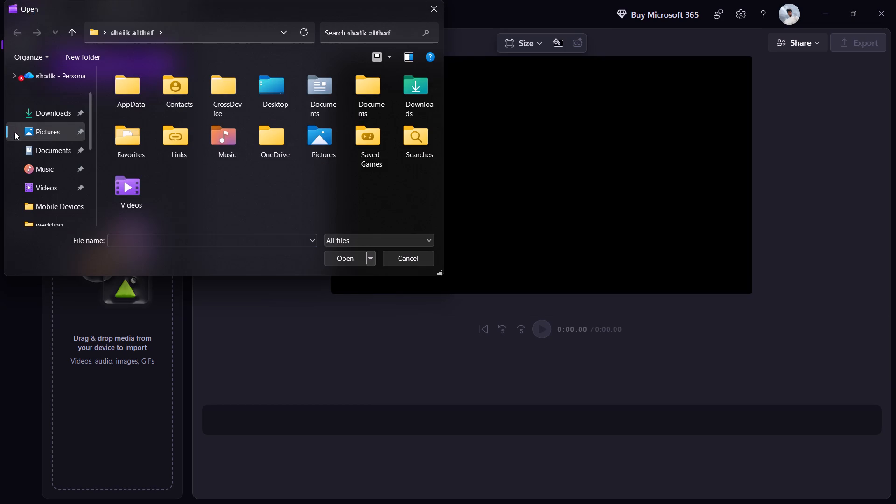
double_click(54, 132)
left_click(359, 113)
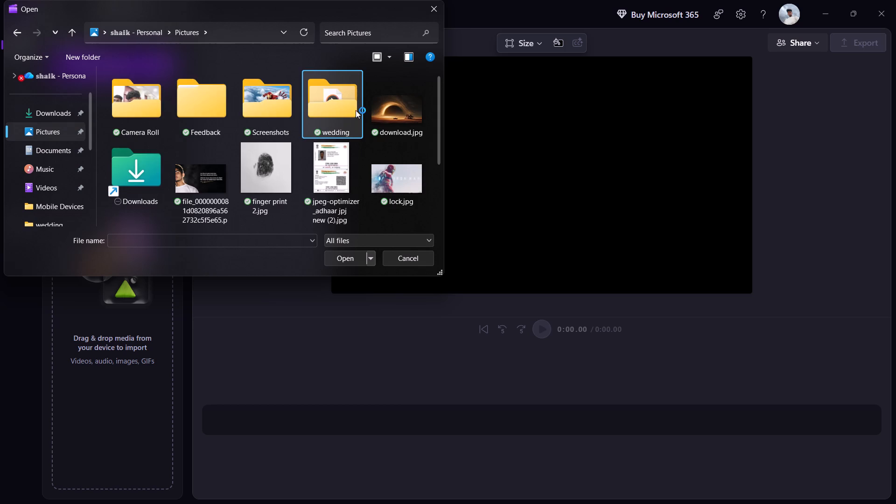
left_click(345, 112)
double_click(345, 112)
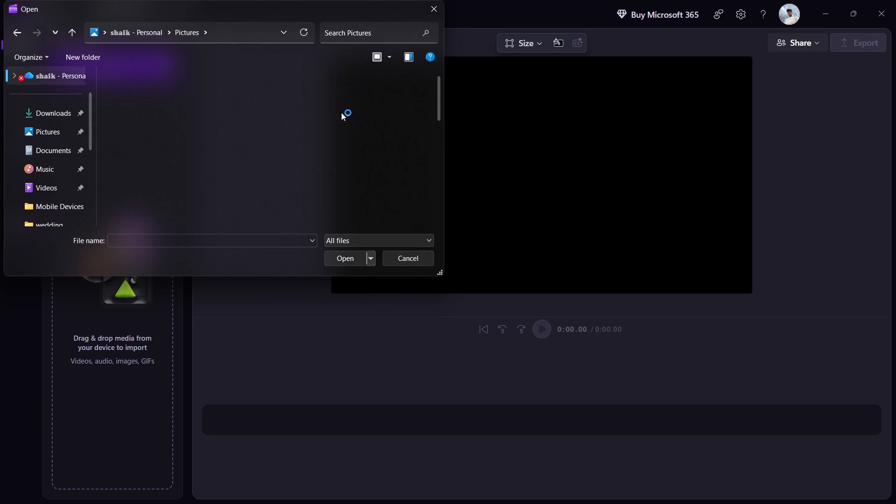
left_click(287, 123)
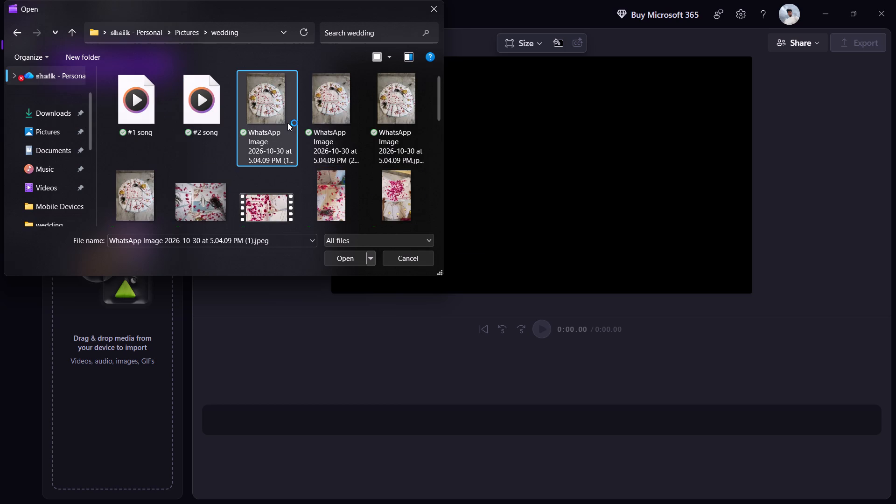
left_click(287, 123)
left_click_drag(287, 123, 42, 391)
left_click_drag(42, 391, 91, 357)
left_click_drag(252, 117, 89, 373)
left_click_drag(89, 373, 106, 340)
left_click(347, 259)
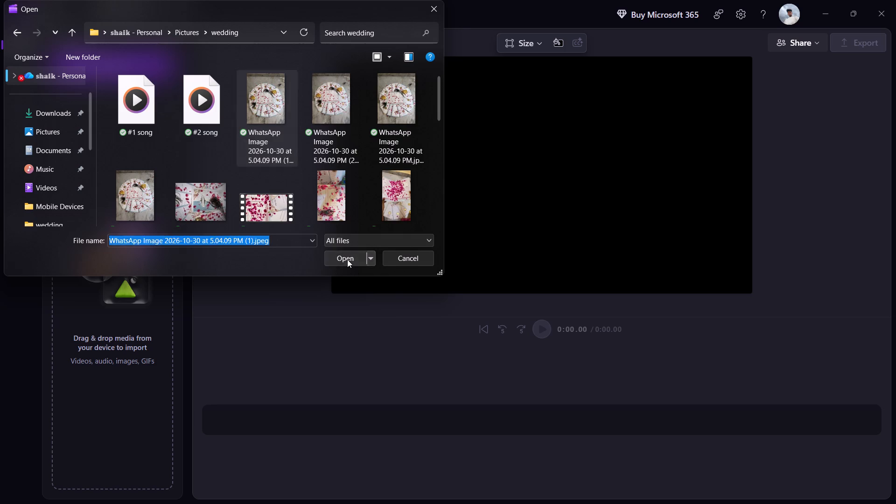
Import the image "WhatsApp Image 2026-10-30 at 5.04.13 PM.jpeg" from the wedding folder into the project media.
left_click(107, 63)
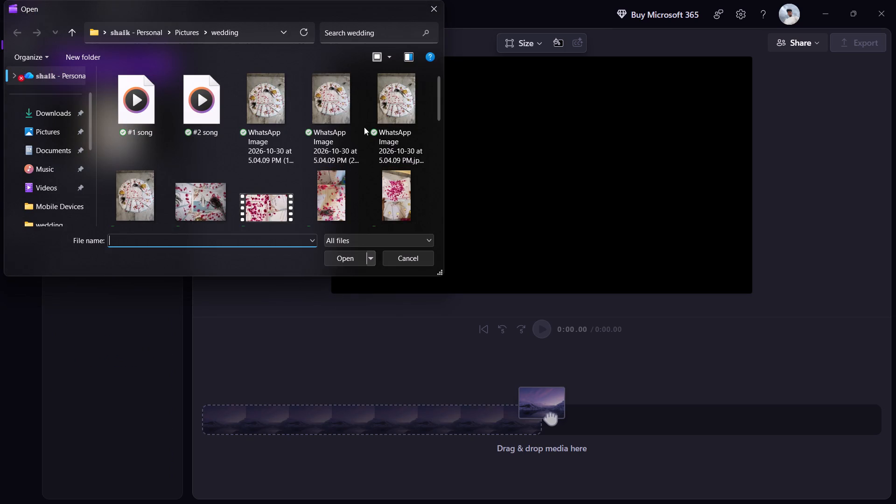
scroll(329, 181, "down", 2)
scroll(308, 128, "up", 1)
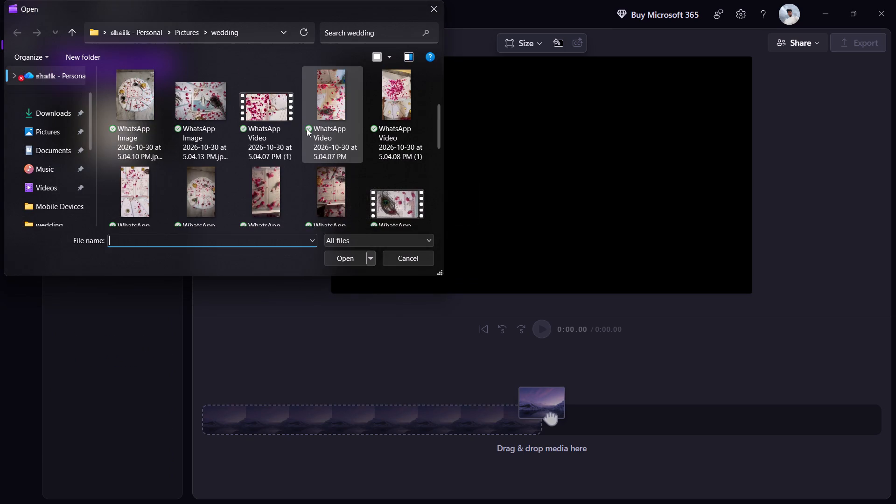
left_click(182, 113)
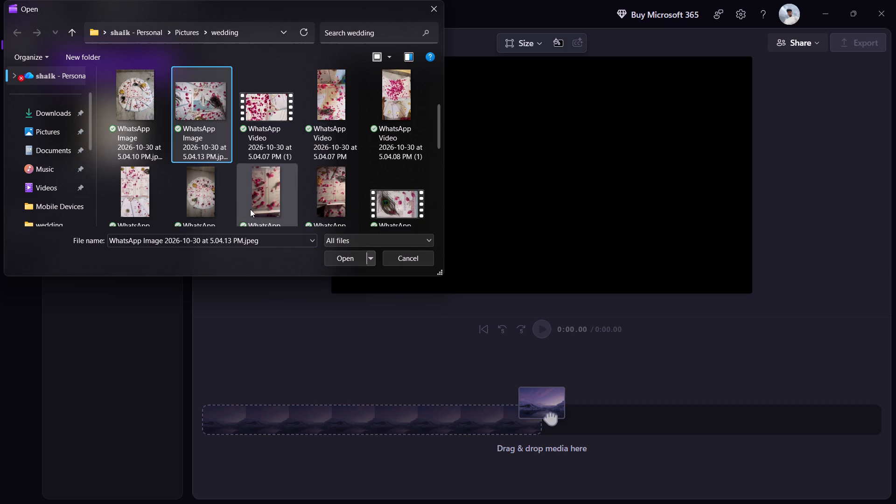
left_click(349, 254)
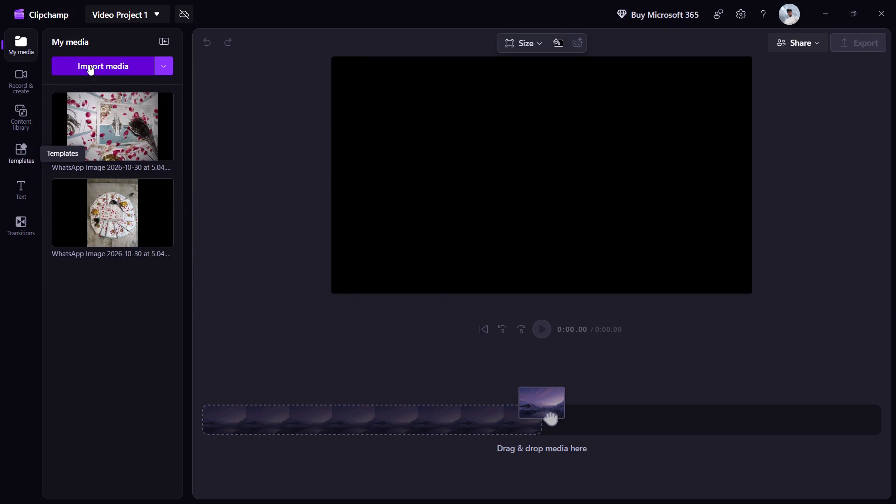
Import the video "WhatsApp Video 2026-10-30 at 5.04.07 PM" from the wedding folder into the project media.
left_click(89, 65)
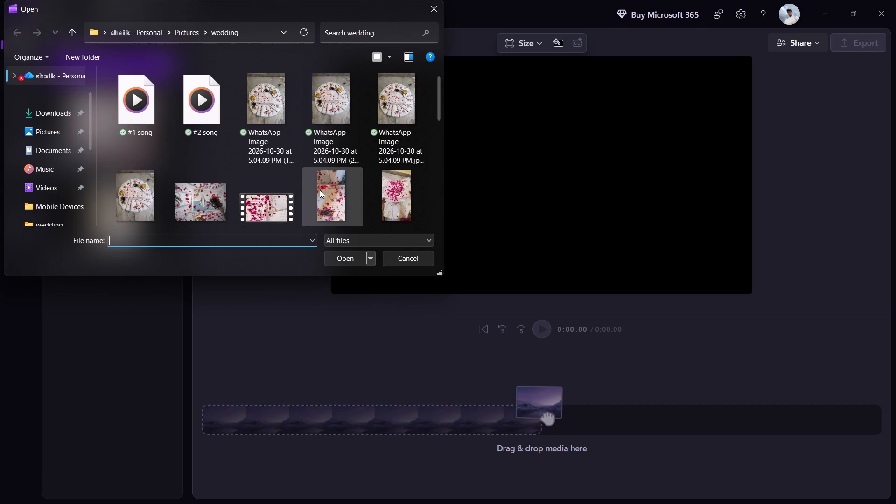
right_click(314, 192)
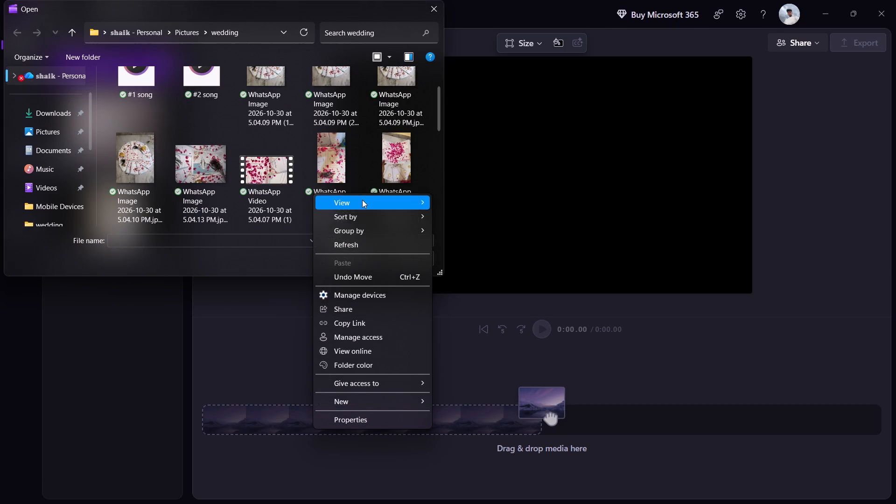
left_click(262, 289)
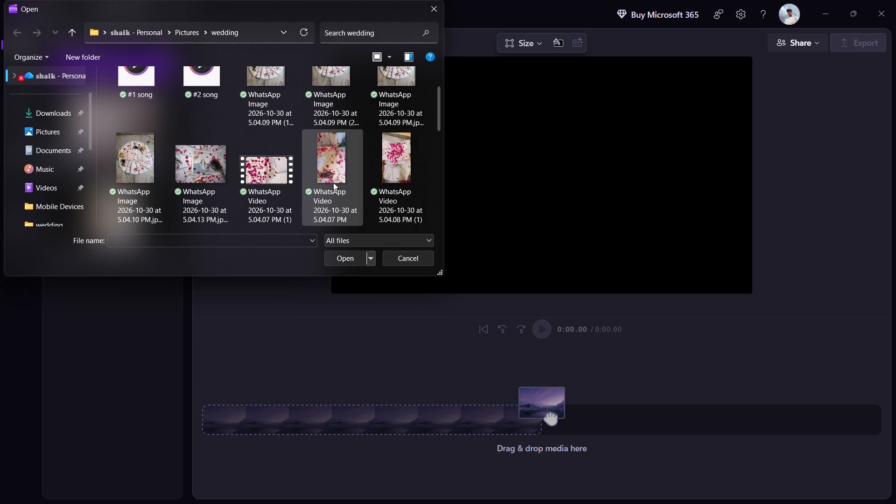
left_click_drag(333, 182, 223, 251)
left_click(334, 192)
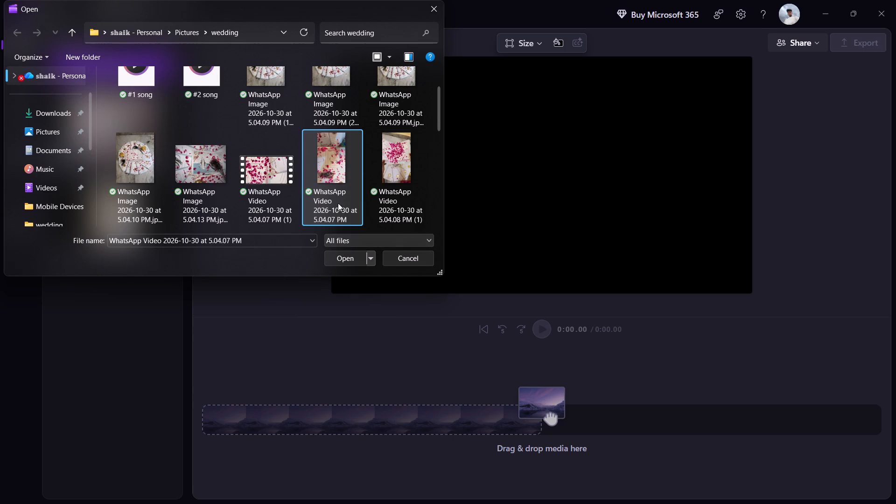
left_click(350, 258)
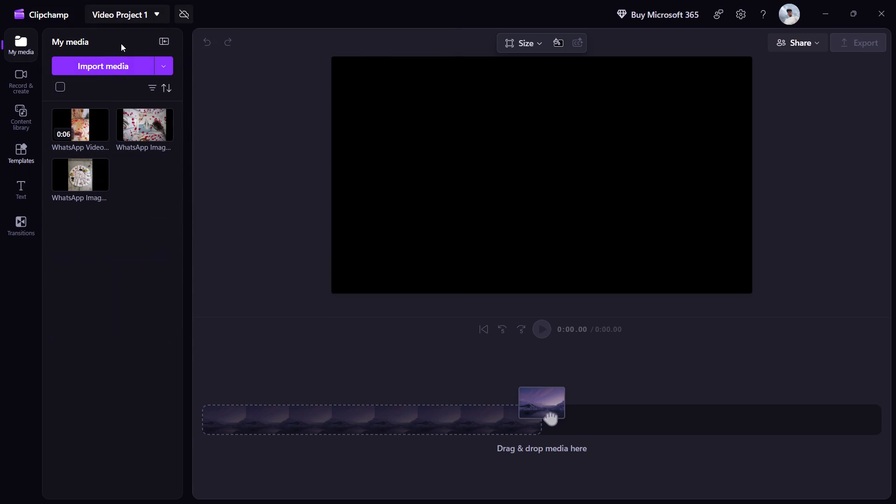
Import the video "WhatsApp Video 2026-10-30 at 5.04.08 PM (1)" from the wedding folder into the project media.
left_click(127, 66)
left_click(389, 203)
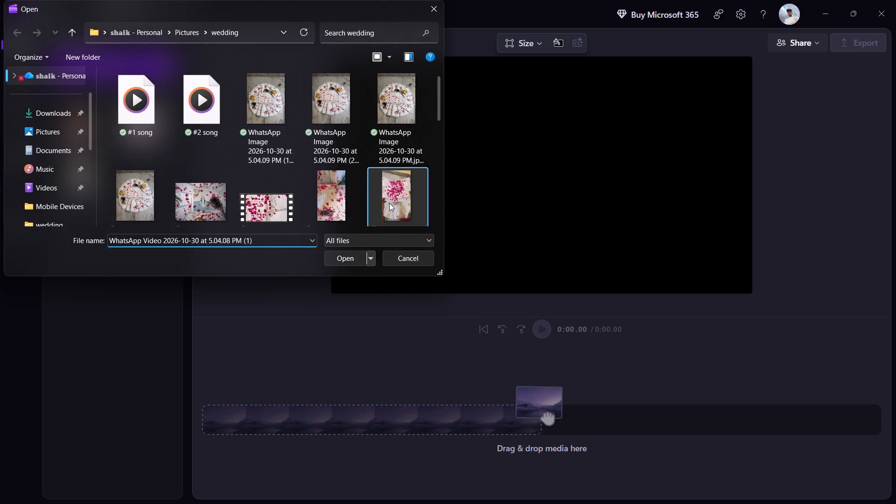
left_click(354, 258)
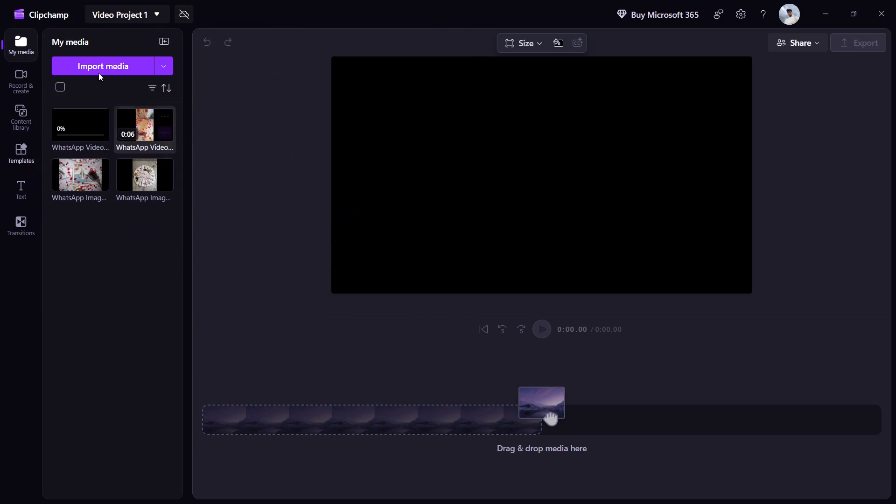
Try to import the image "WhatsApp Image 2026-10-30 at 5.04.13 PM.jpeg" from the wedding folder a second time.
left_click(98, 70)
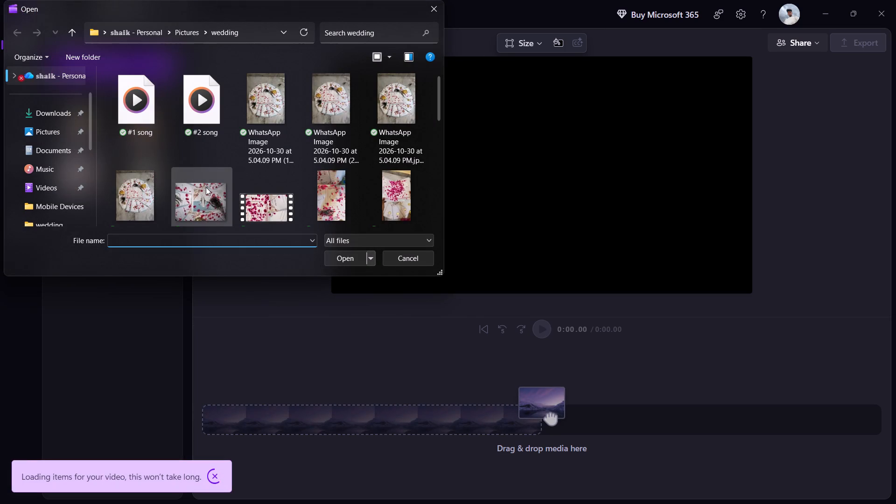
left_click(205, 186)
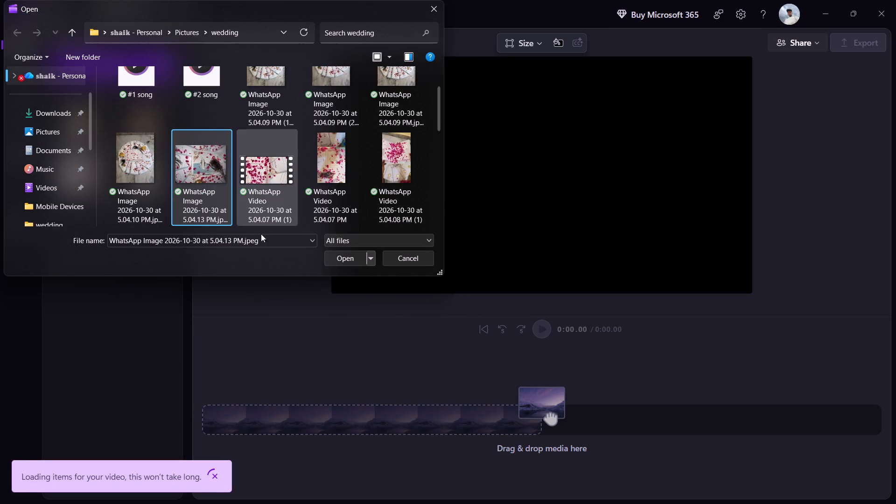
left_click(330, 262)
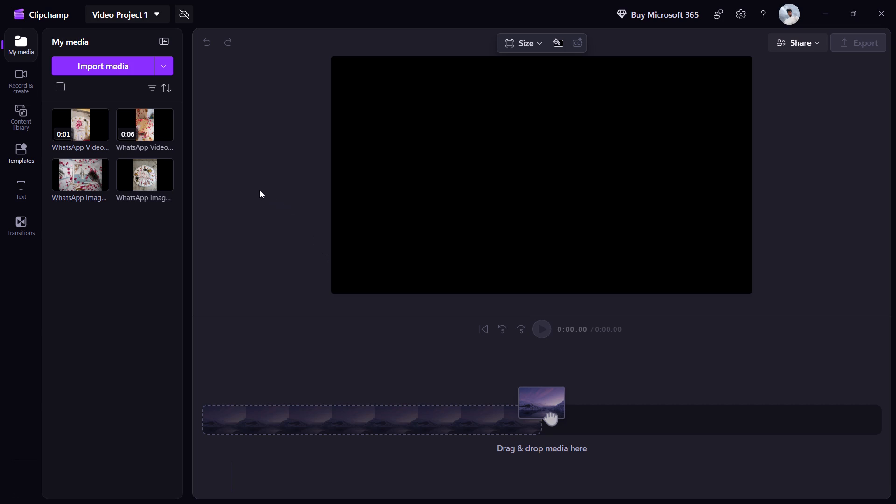
Import the video "WhatsApp Video 2026-10-30 at 5.04.07 PM (1)" from the wedding folder into the project media.
left_click(132, 70)
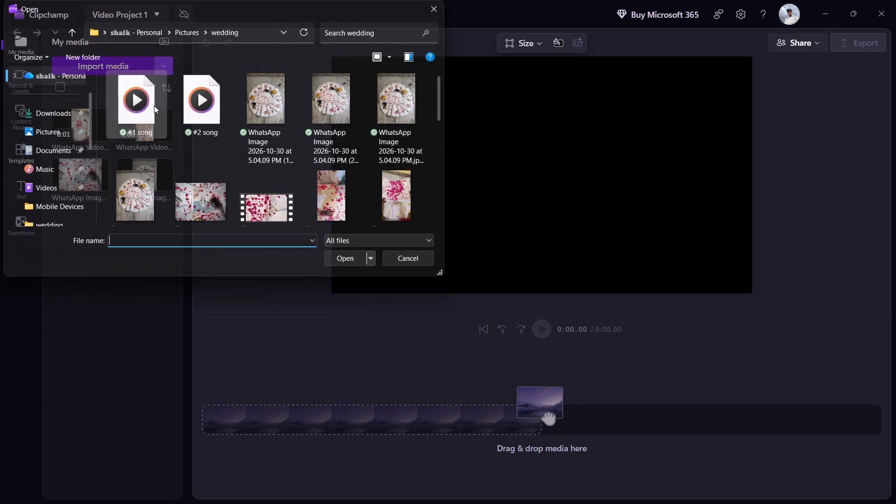
scroll(319, 185, "up", 1)
scroll(317, 188, "down", 2)
scroll(301, 162, "up", 1)
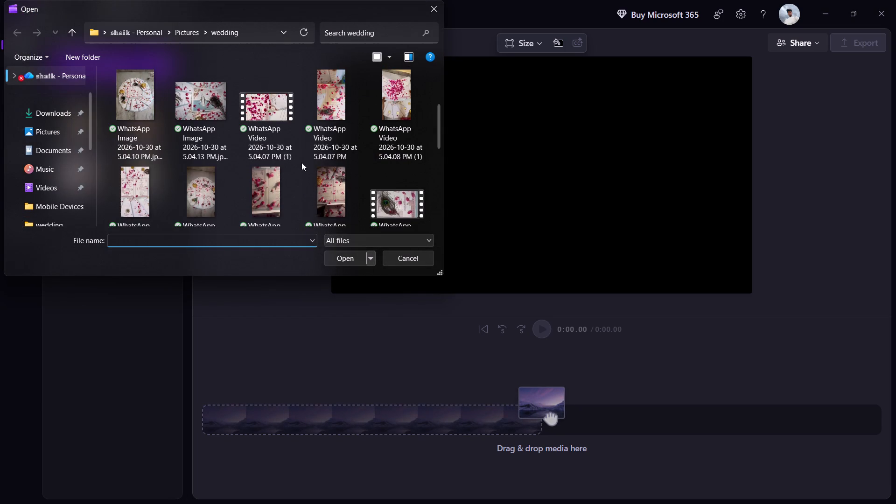
left_click(282, 129)
left_click(353, 257)
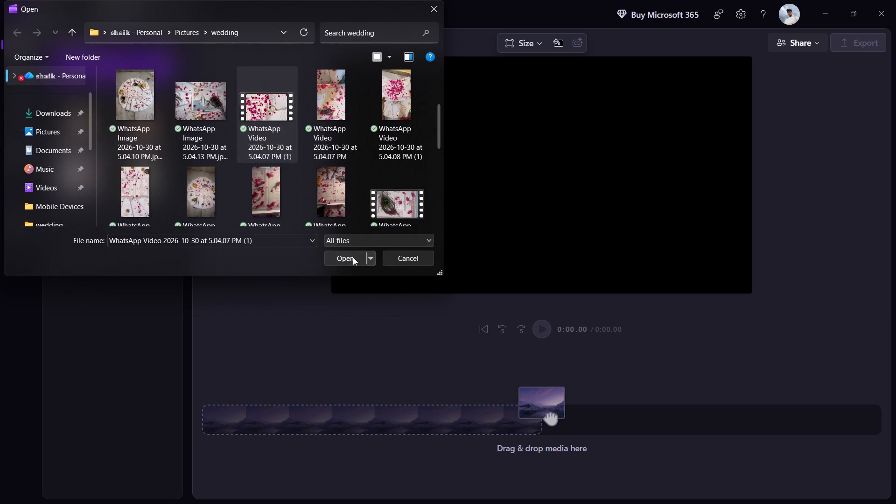
Import the video "WhatsApp Video 2026-10-30 at 5.04.11 PM (2)" from the wedding folder into the project media.
left_click(85, 66)
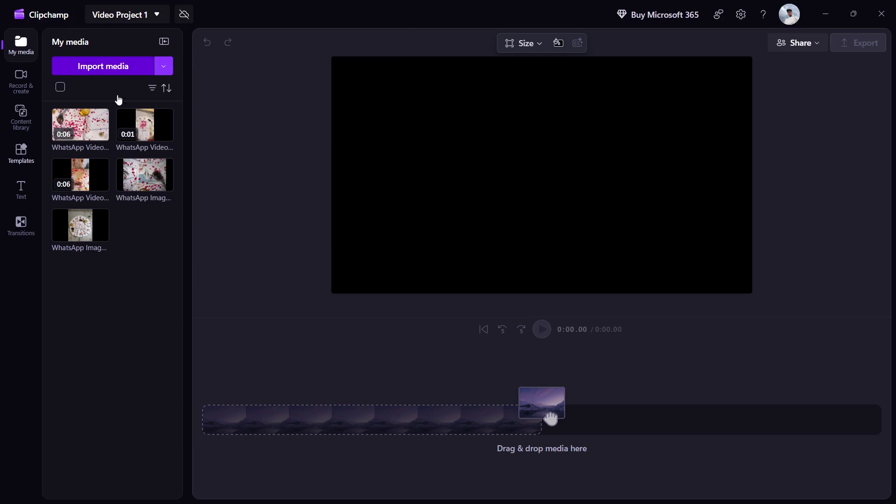
scroll(329, 179, "down", 2)
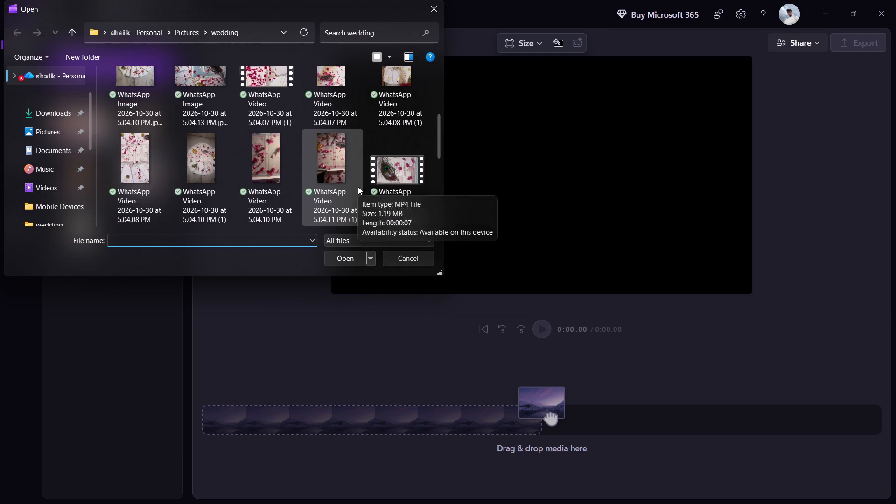
left_click(383, 175)
left_click(357, 255)
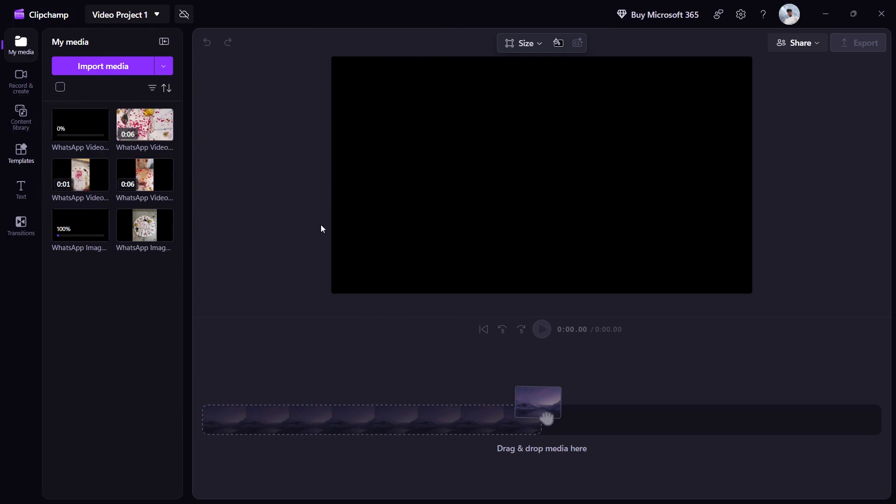
Import the video "WhatsApp Video 2026-10-30 at 5.04.12 PM (1)" from the wedding folder into the project media.
left_click(77, 71)
scroll(207, 118, "down", 3)
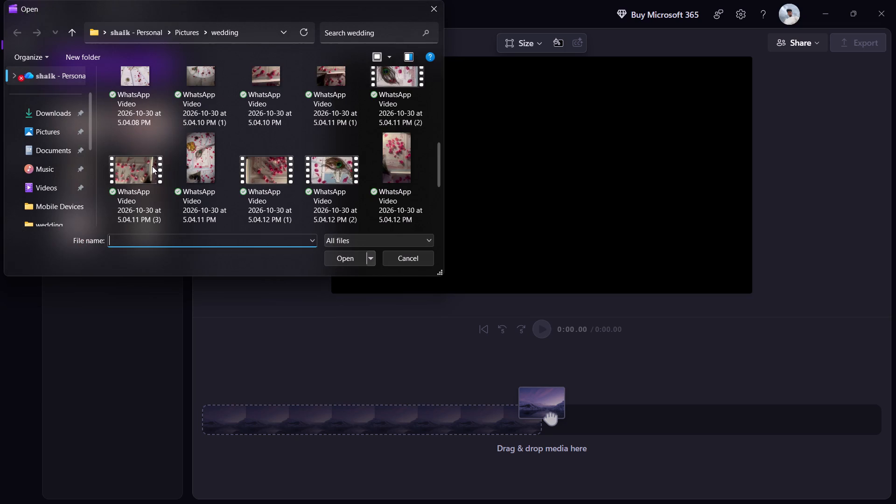
left_click(152, 166)
left_click(288, 200)
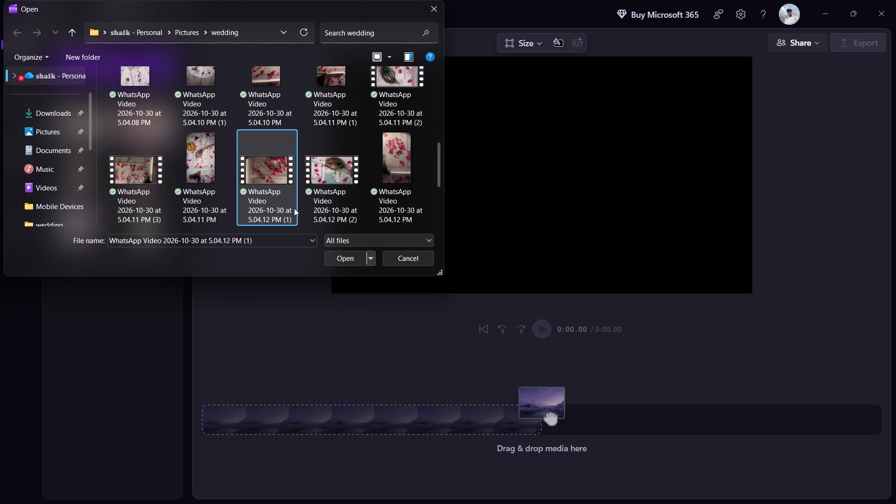
left_click(346, 263)
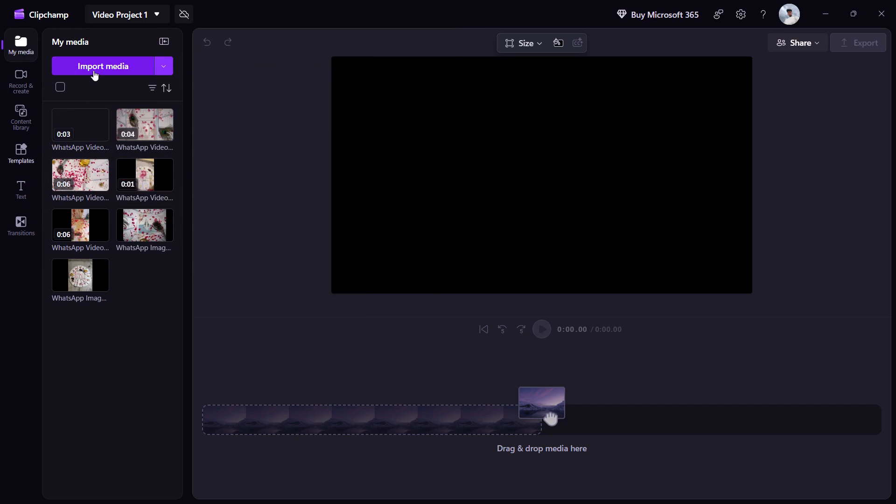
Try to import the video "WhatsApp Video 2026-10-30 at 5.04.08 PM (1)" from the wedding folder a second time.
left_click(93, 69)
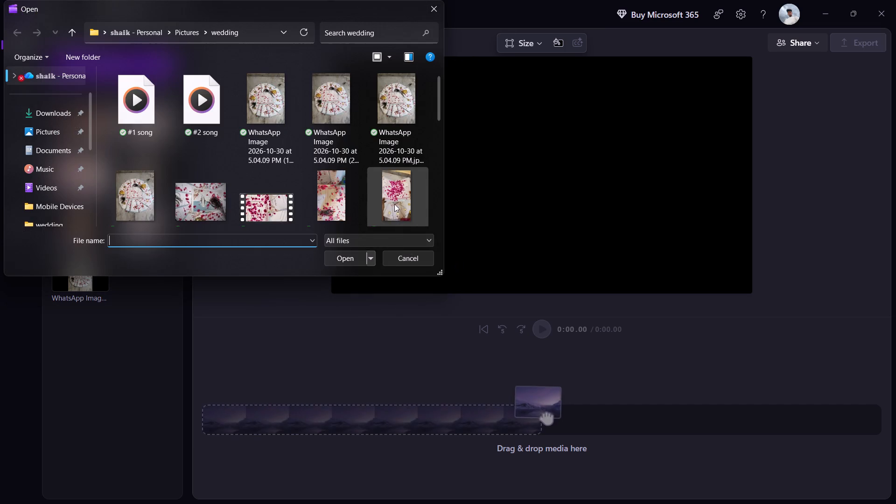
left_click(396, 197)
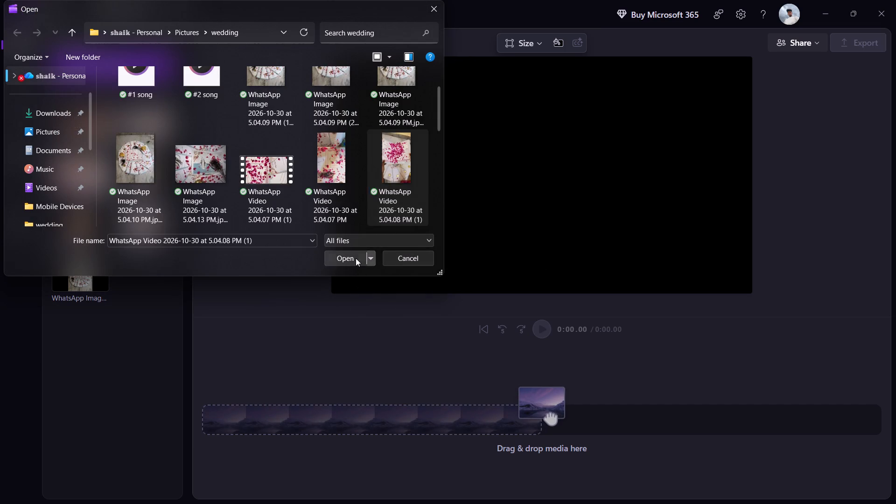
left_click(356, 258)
Import the video "WhatsApp Video 2026-10-30 at 5.04.12 PM" from the wedding folder into the project media.
left_click(95, 66)
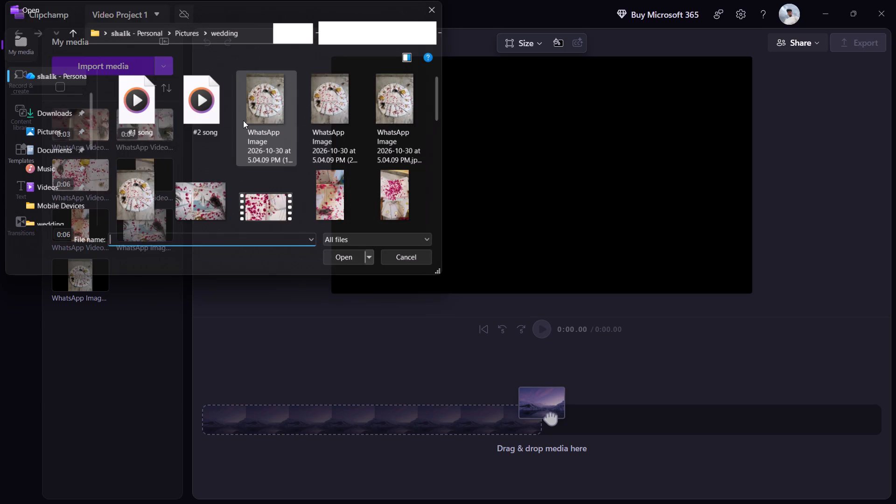
scroll(315, 161, "down", 3)
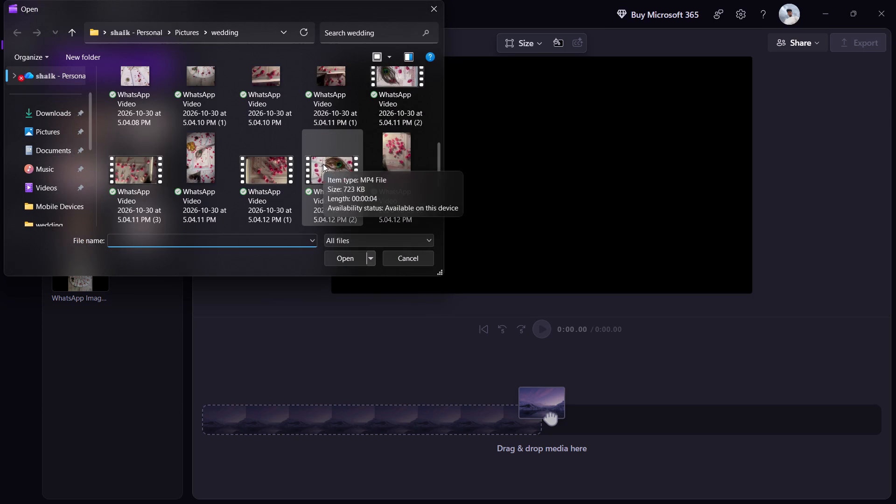
left_click(399, 146)
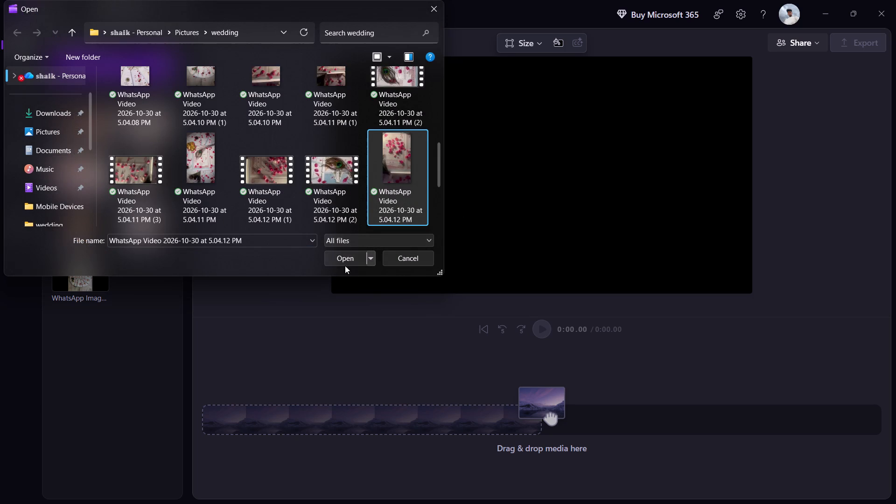
left_click(345, 250)
left_click(343, 256)
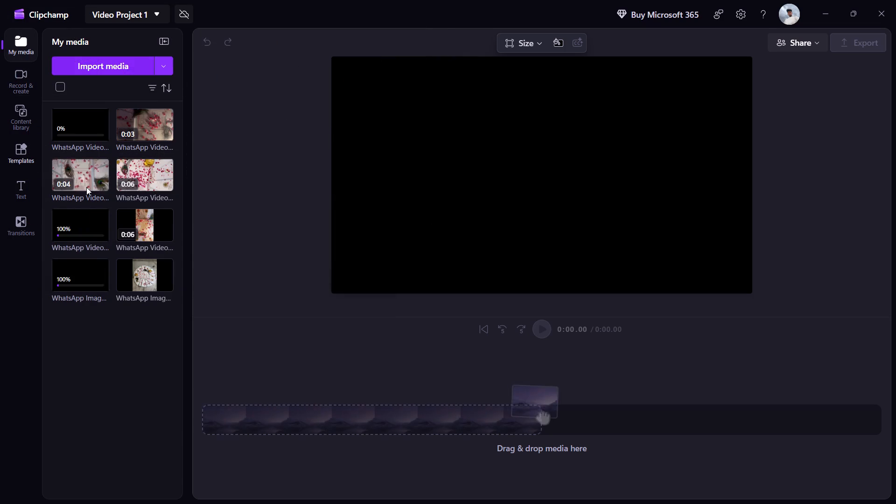
Import the video "WhatsApp Video 2026-10-30 at 5.04.13 PM (1)" from the wedding folder in Pictures into the project media.
left_click(73, 57)
left_click(84, 68)
scroll(153, 138, "down", 1)
left_click(66, 111)
left_click(75, 127)
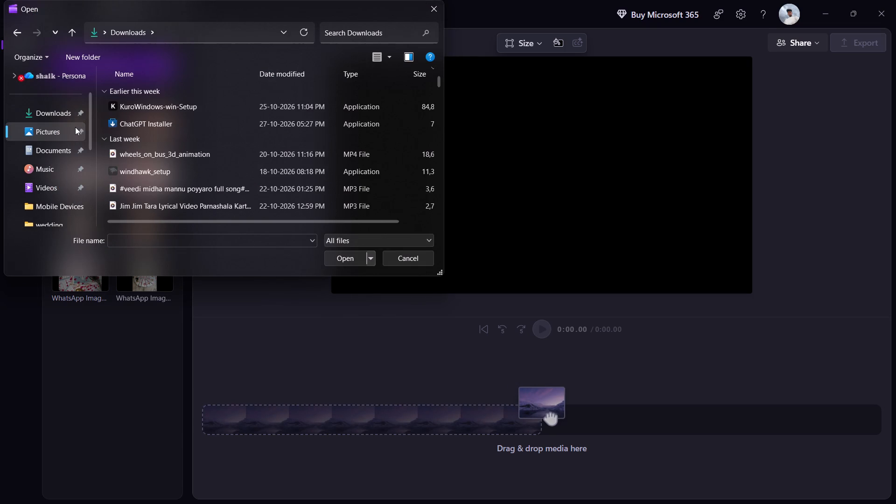
left_click(301, 88)
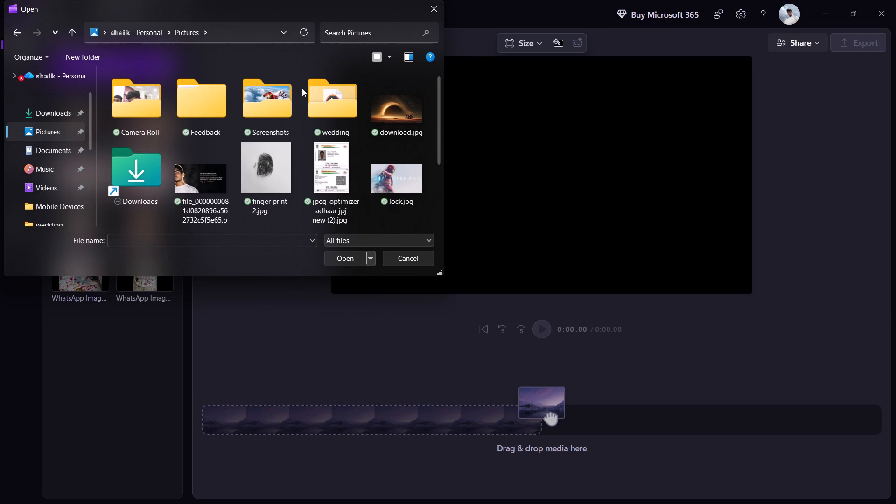
left_click(305, 88)
double_click(305, 88)
scroll(295, 112, "down", 4)
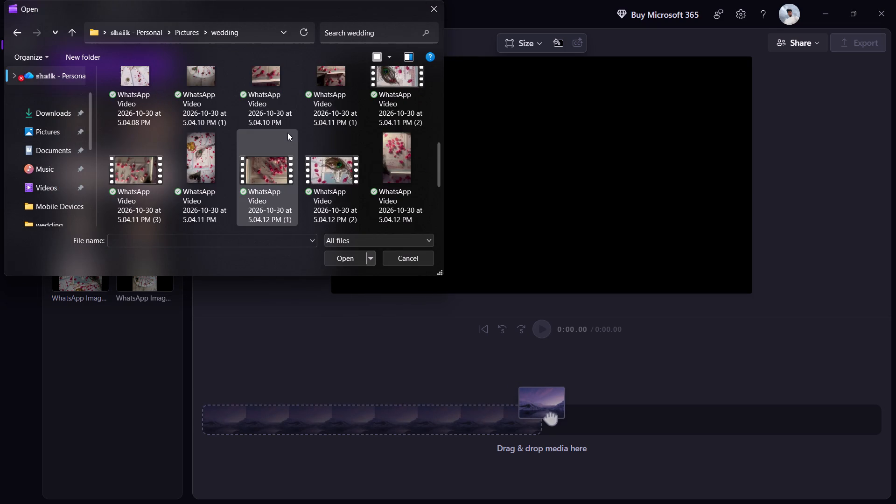
scroll(292, 138, "down", 2)
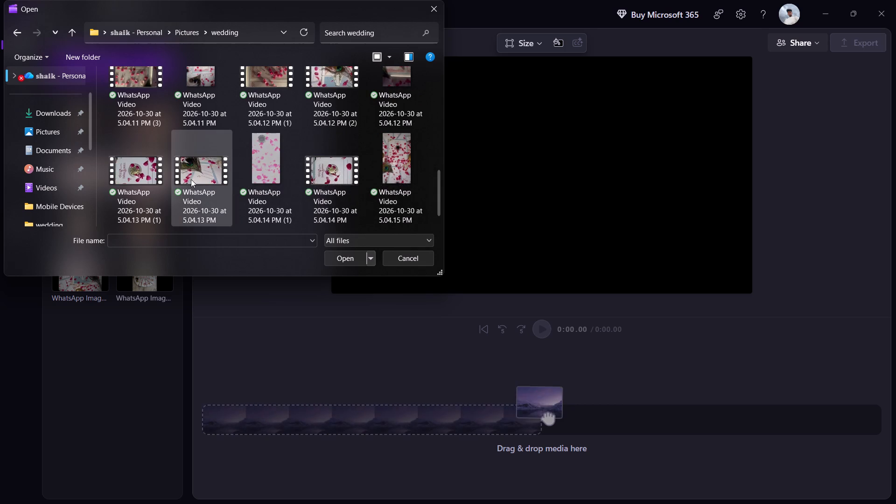
left_click(165, 171)
left_click(353, 260)
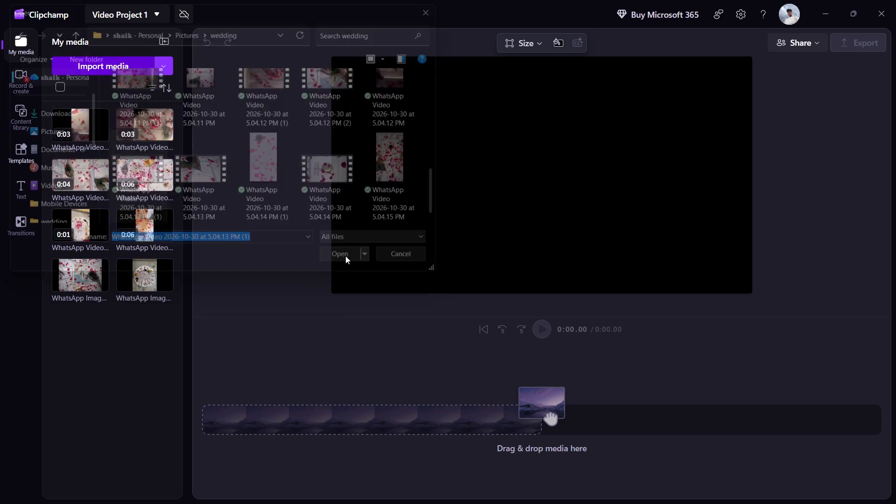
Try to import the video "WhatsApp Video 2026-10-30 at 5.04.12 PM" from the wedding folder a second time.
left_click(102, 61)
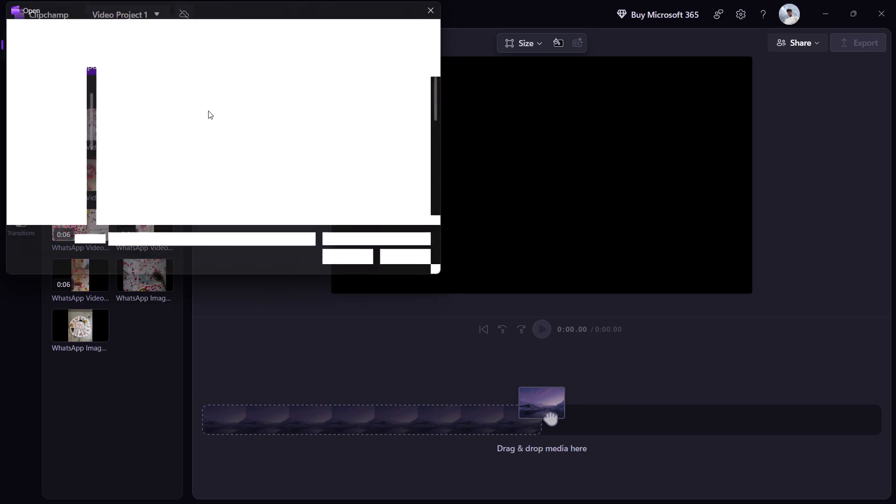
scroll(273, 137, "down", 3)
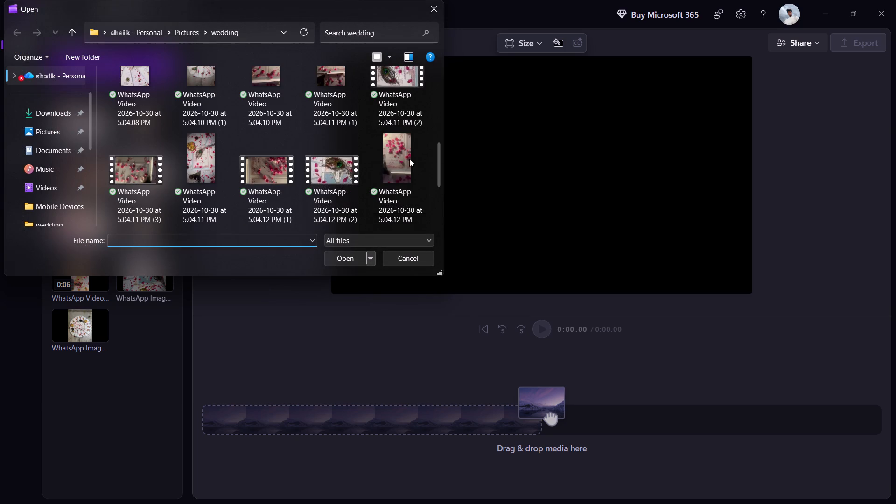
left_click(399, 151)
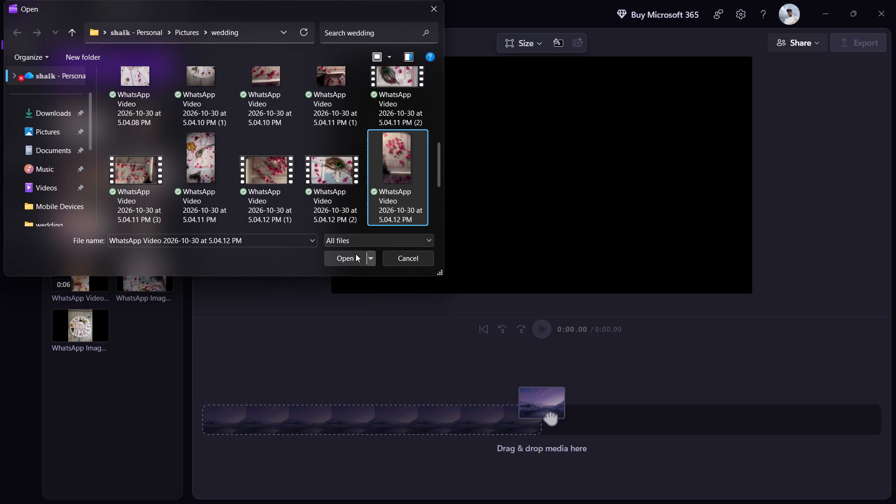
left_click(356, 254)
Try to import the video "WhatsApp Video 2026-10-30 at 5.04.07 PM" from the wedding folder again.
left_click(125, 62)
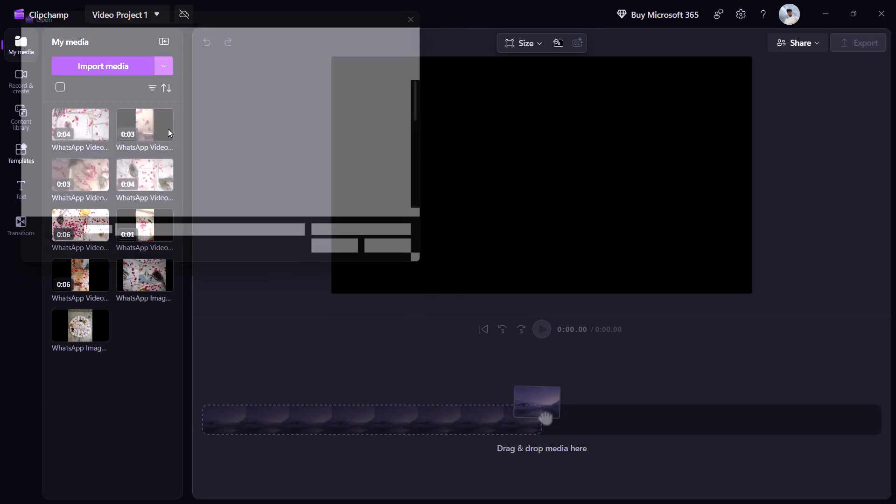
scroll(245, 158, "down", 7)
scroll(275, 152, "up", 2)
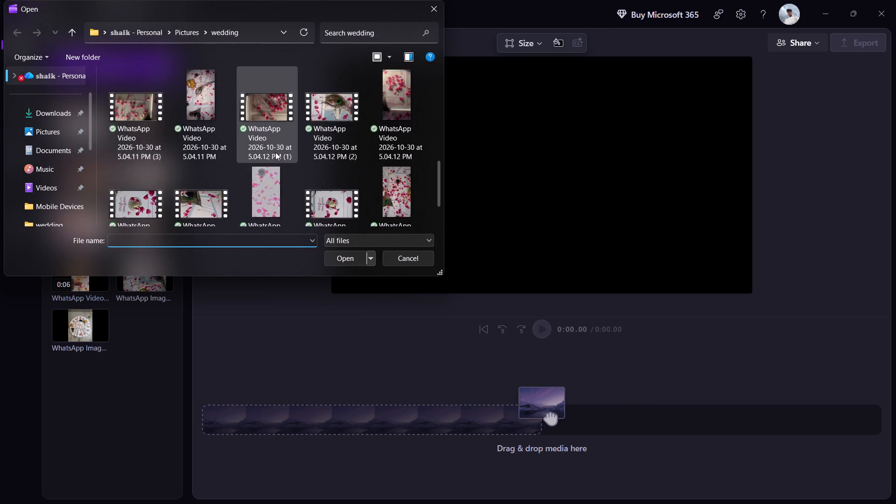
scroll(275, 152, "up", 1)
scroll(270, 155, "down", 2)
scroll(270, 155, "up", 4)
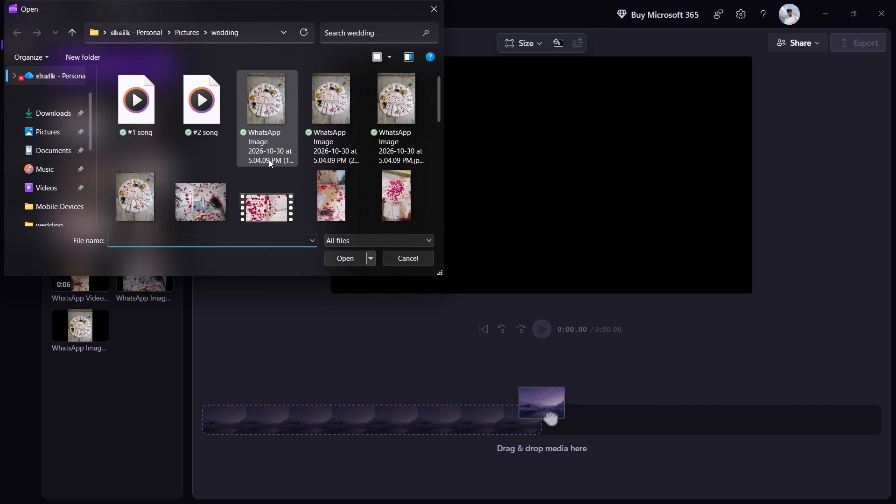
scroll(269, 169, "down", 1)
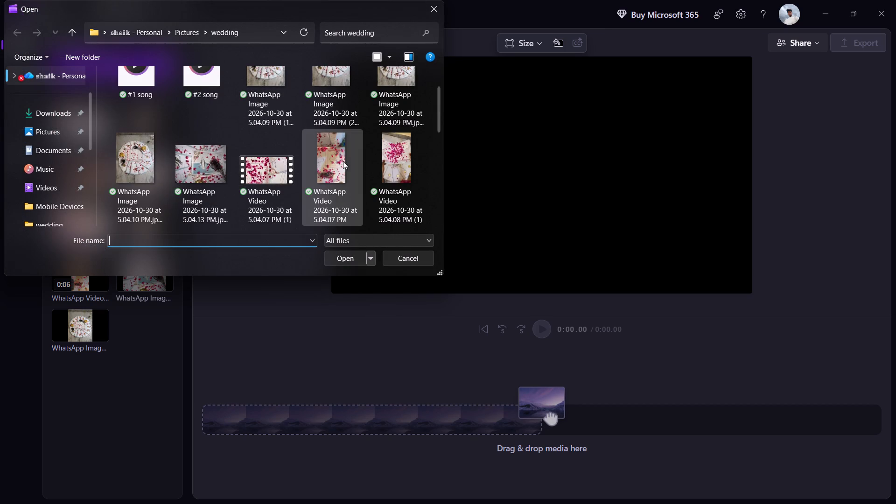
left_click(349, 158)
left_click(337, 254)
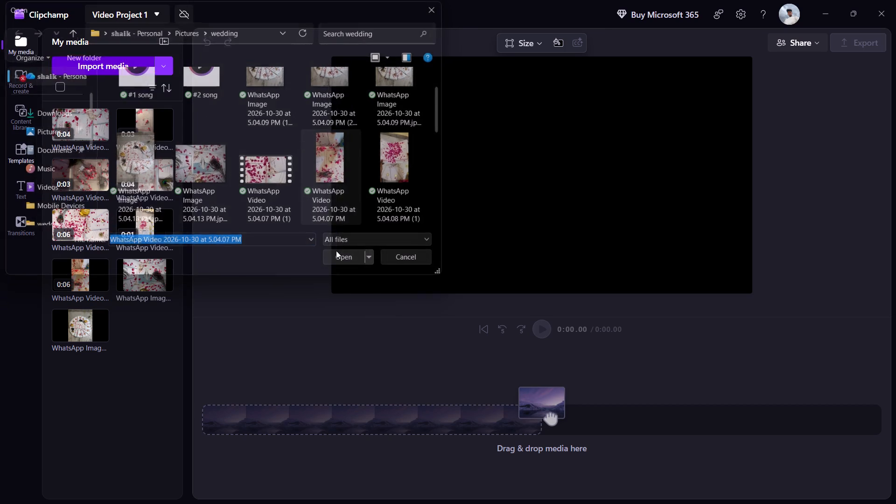
Import the audio file "#1 song" from the wedding folder into the project media.
left_click(94, 74)
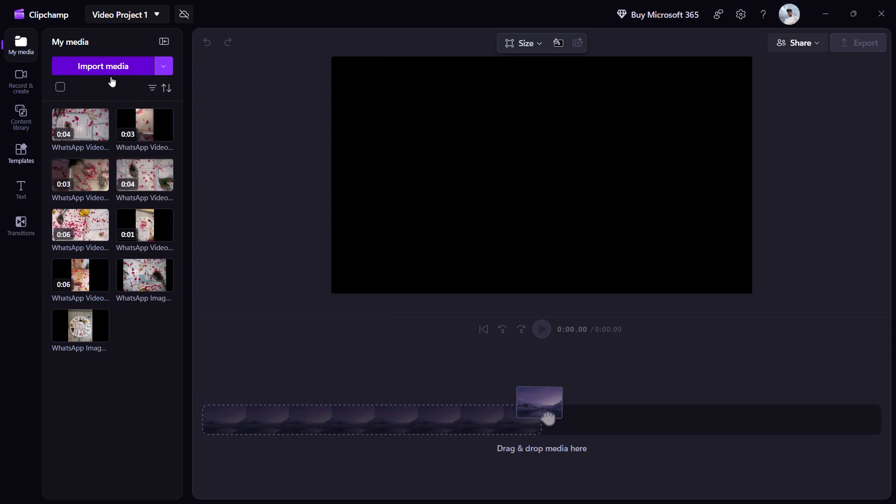
scroll(296, 202, "down", 4)
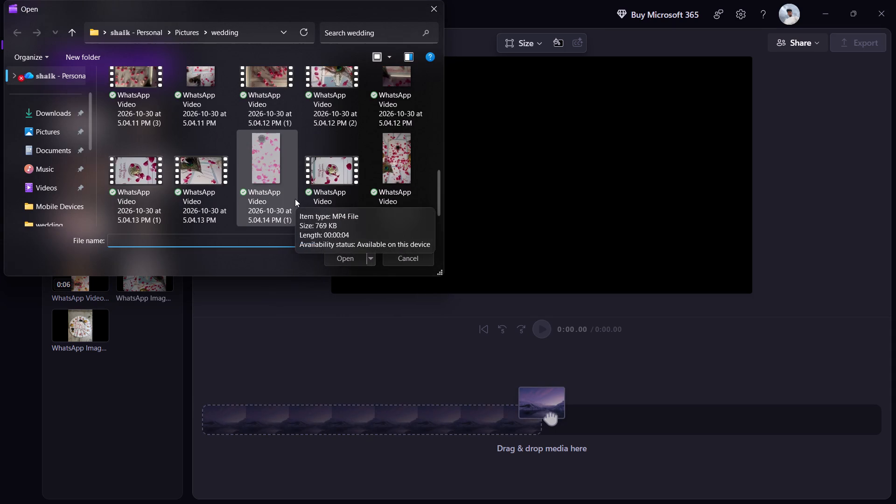
scroll(285, 200, "down", 1)
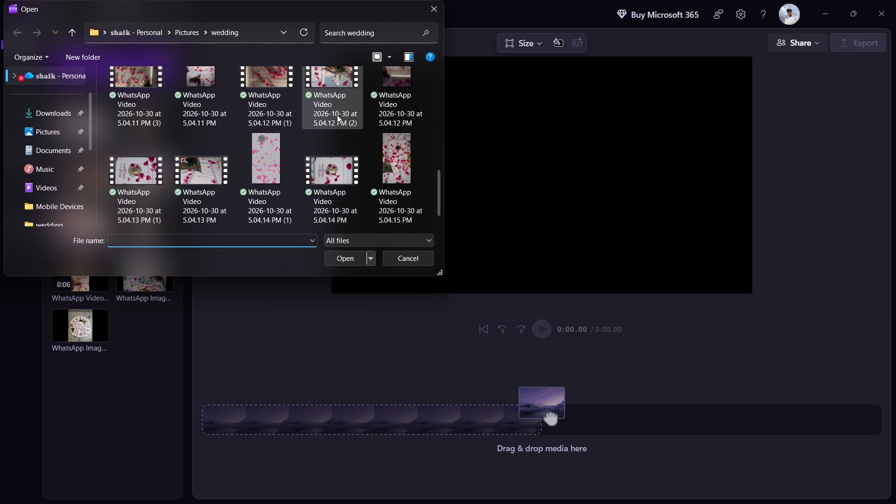
scroll(336, 115, "up", 5)
scroll(322, 122, "down", 1)
left_click(144, 92)
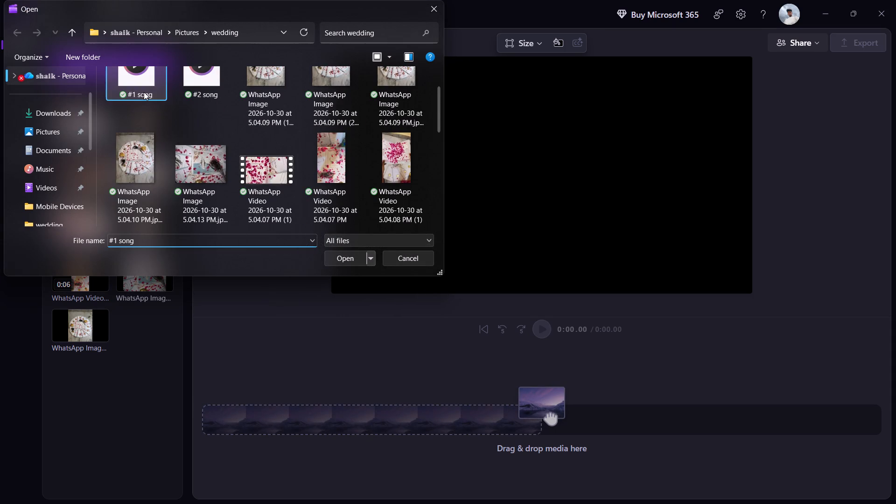
left_click(355, 253)
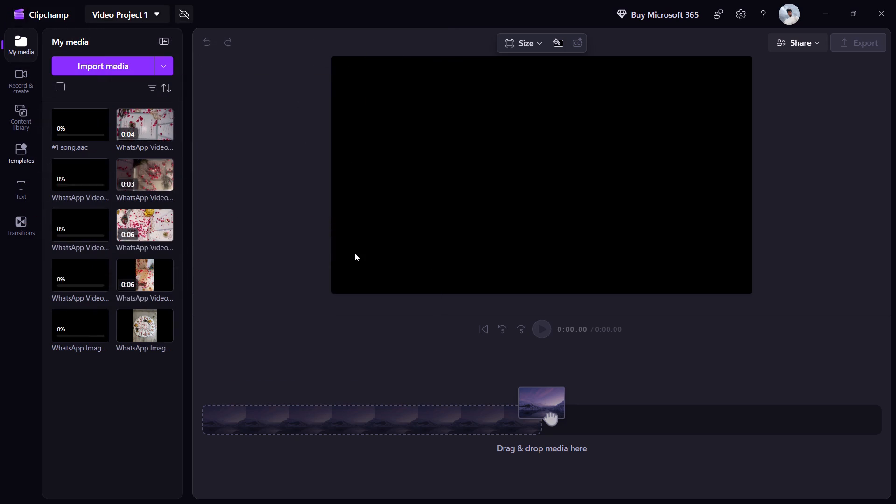
left_click(331, 315)
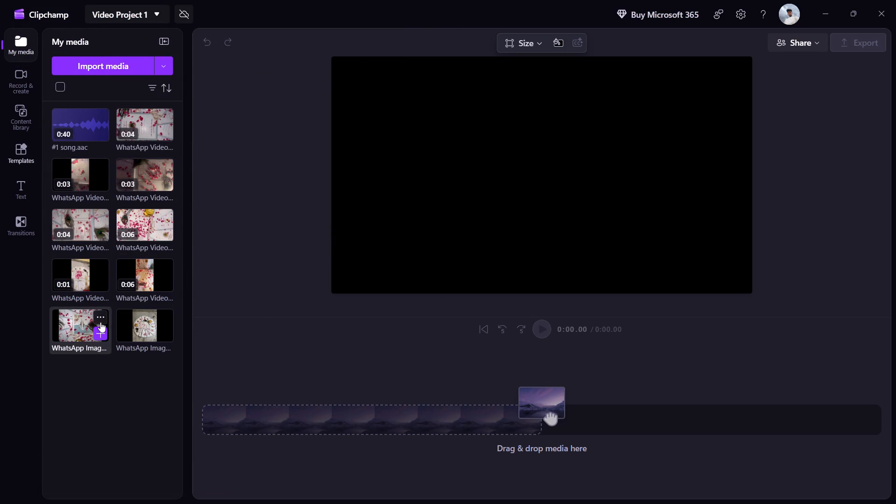
Add the two WhatsApp images and then the seven WhatsApp videos to the timeline, working from the end of the media list upward.
left_click(99, 333)
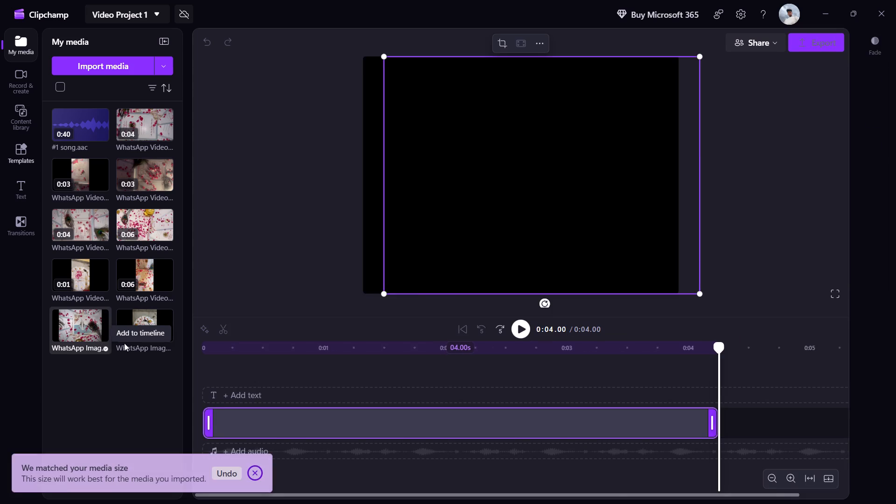
left_click(159, 335)
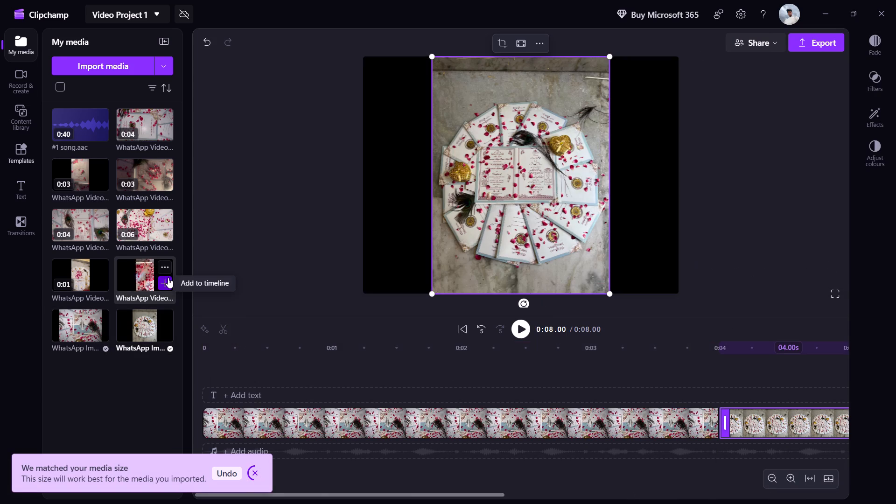
left_click(168, 278)
left_click(98, 285)
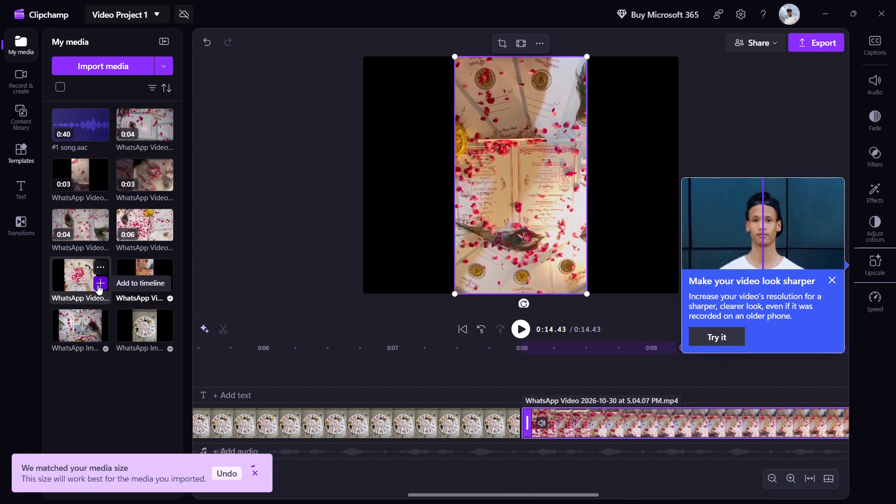
left_click(164, 233)
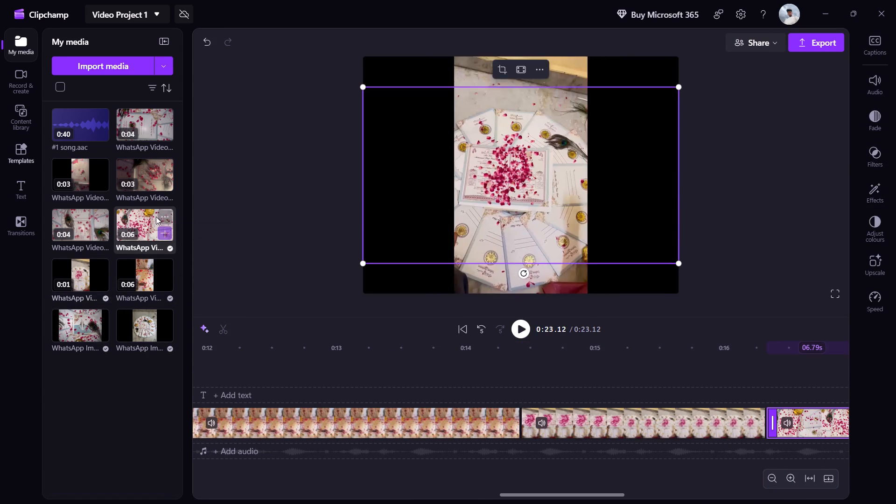
left_click(103, 237)
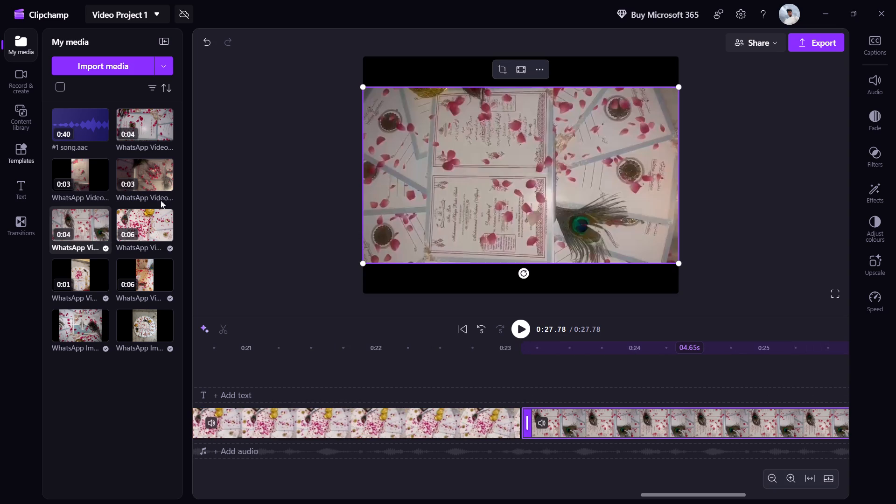
left_click(160, 187)
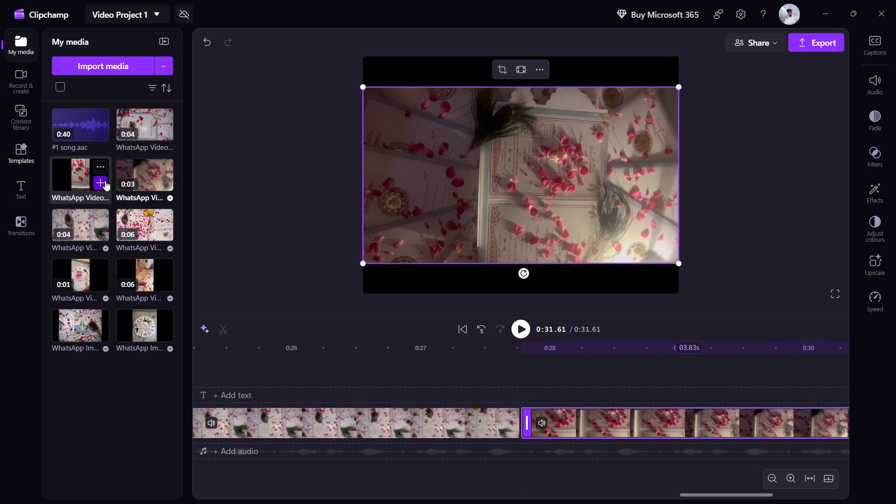
left_click(105, 182)
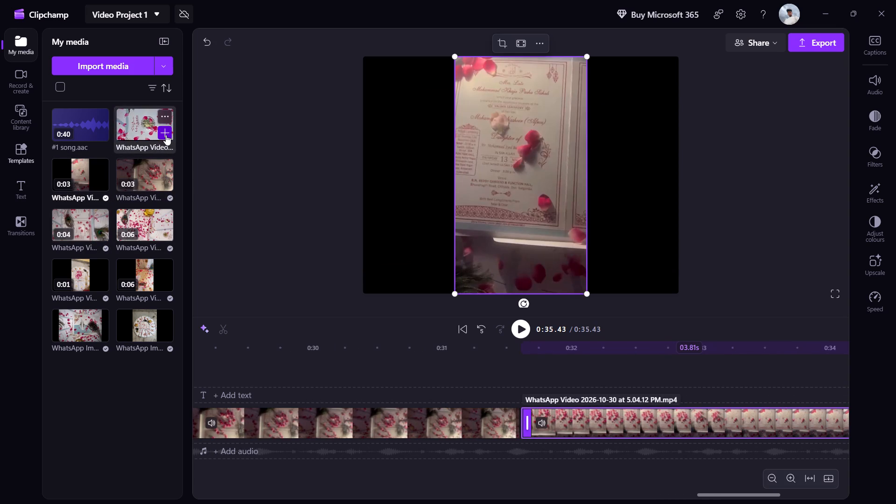
left_click(166, 135)
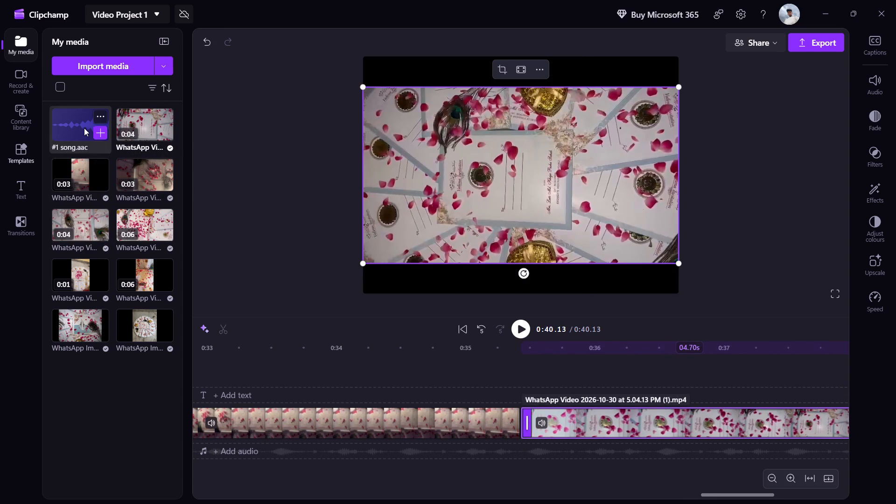
Place #1 song.aac on the audio track below the clips and move it to the very start of the timeline.
left_click_drag(84, 128, 265, 448)
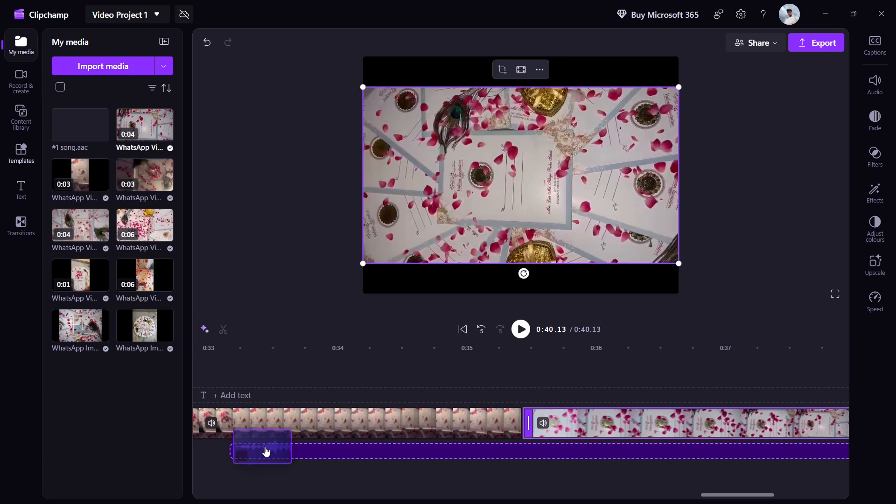
left_click_drag(250, 439, 213, 438)
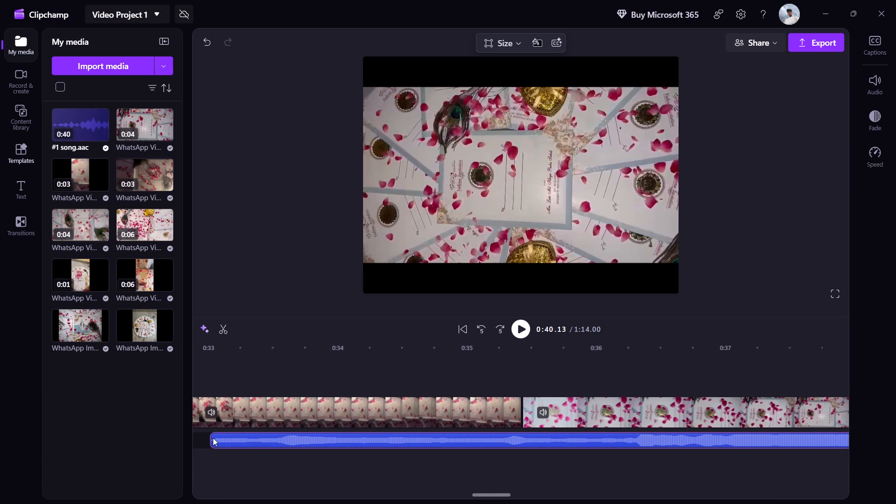
left_click_drag(213, 438, 197, 438)
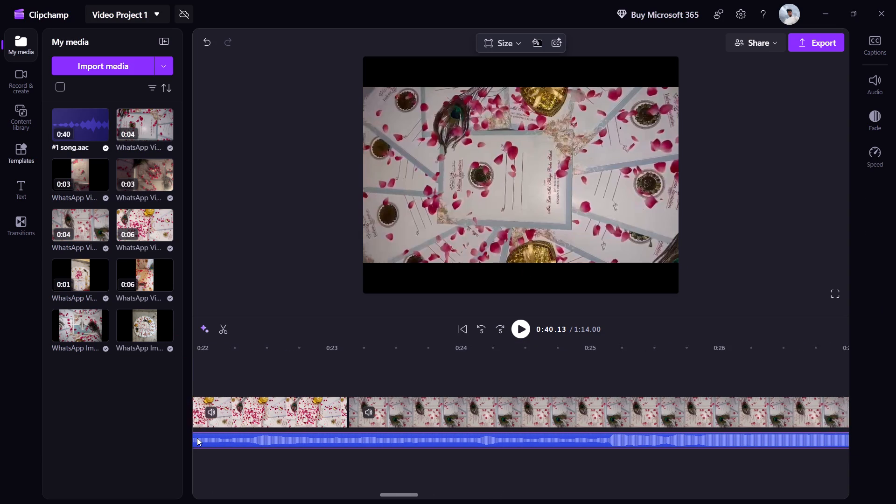
left_click_drag(197, 438, 153, 442)
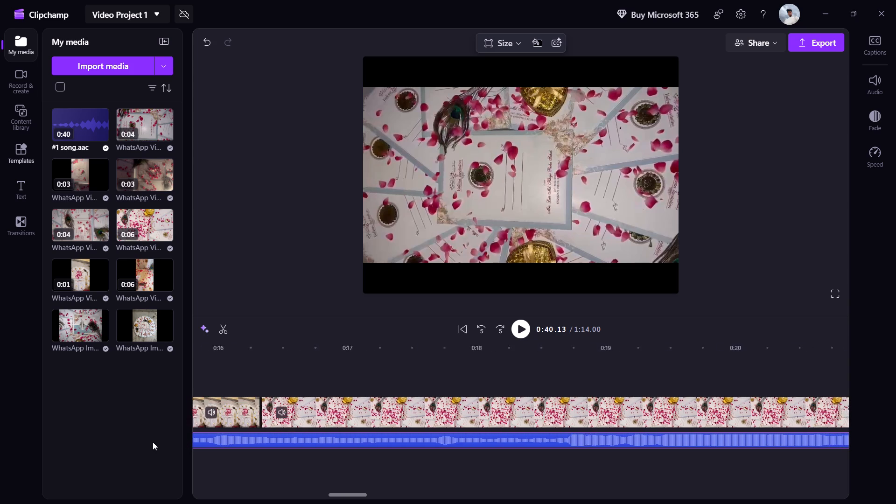
left_click_drag(153, 442, 130, 448)
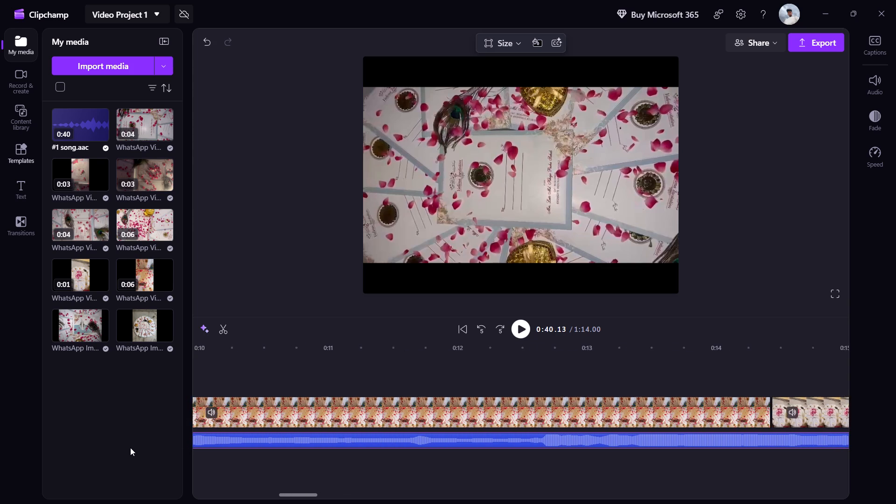
left_click_drag(130, 448, 107, 445)
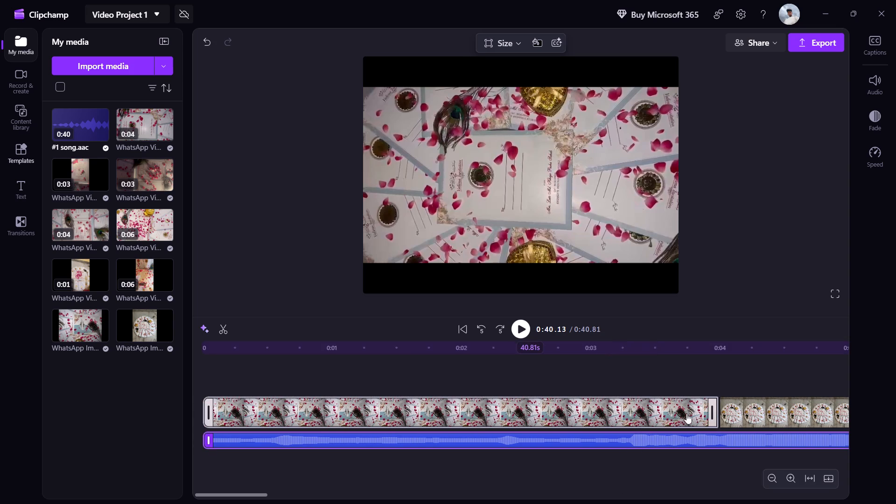
Trim the end of the first image clip so it lasts about 1.17 s.
left_click_drag(711, 411, 517, 430)
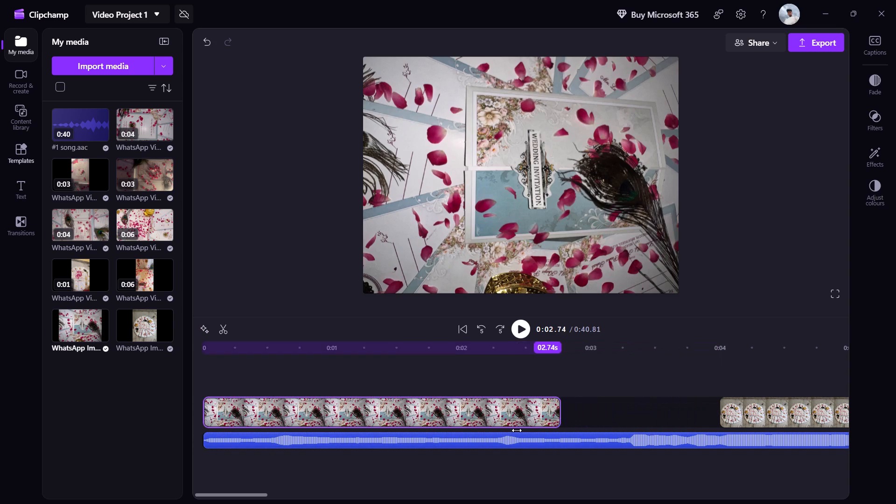
left_click_drag(517, 430, 345, 417)
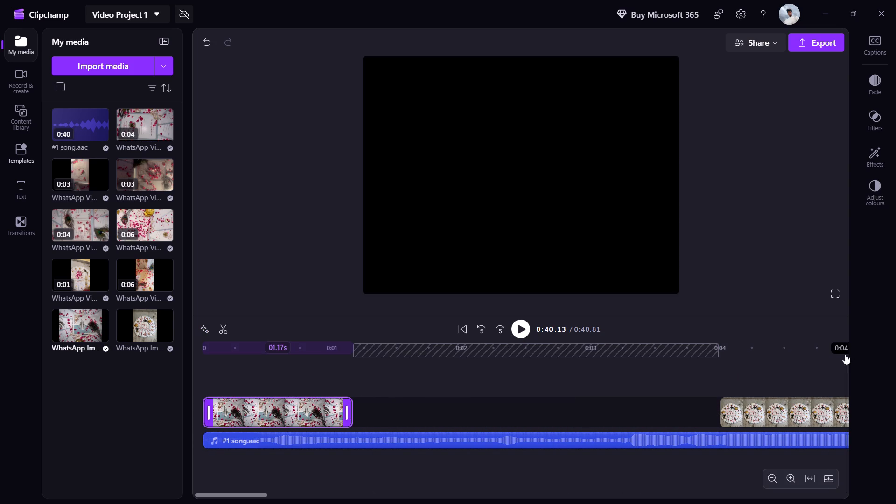
Move the second image clip back along the timeline so it starts directly where the first clip ends.
left_click_drag(775, 406, 389, 414)
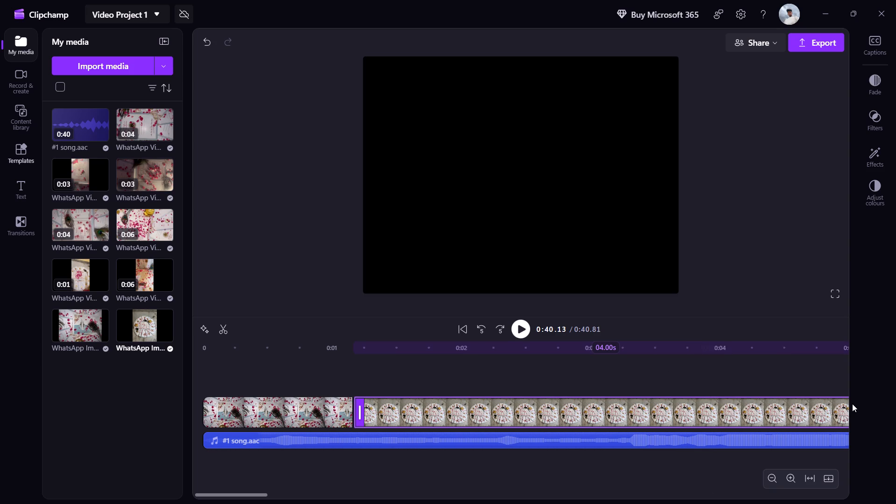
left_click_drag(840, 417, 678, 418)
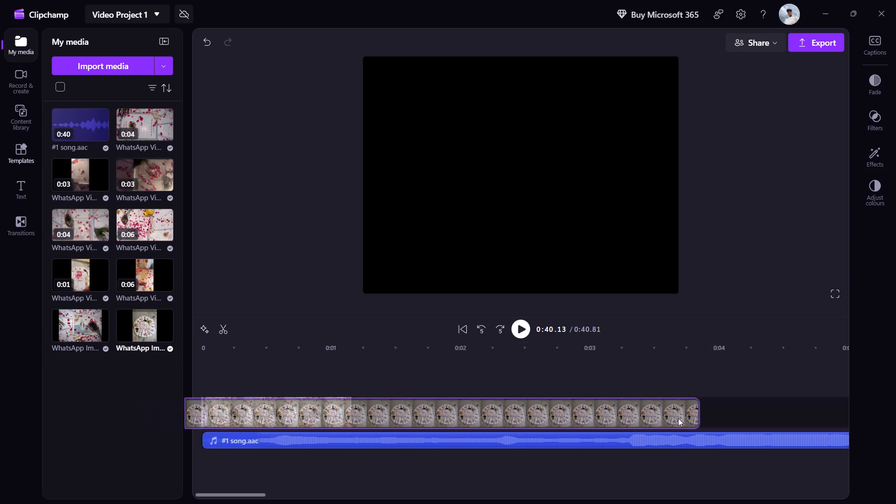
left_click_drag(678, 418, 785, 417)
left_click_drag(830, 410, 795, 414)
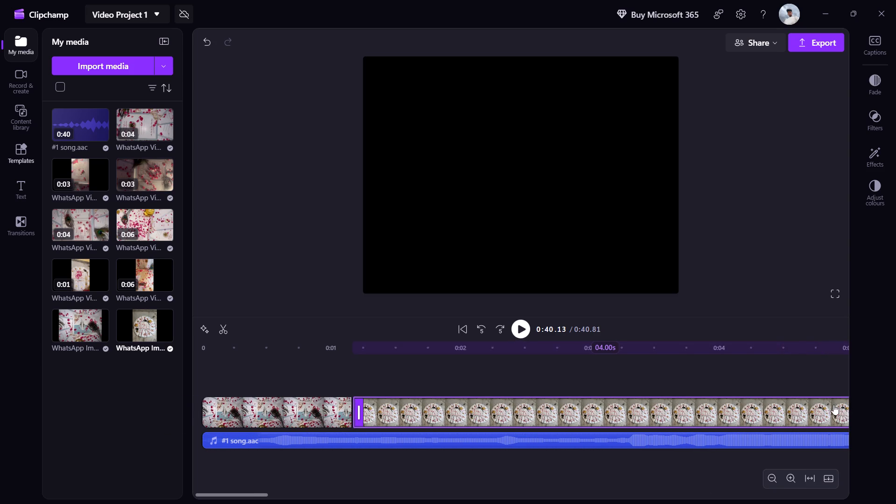
Trim the end of the second image clip so it lasts about 1.03 s.
scroll(842, 422, "down", 1)
scroll(846, 423, "up", 3)
middle_click_drag(830, 417, 830, 422)
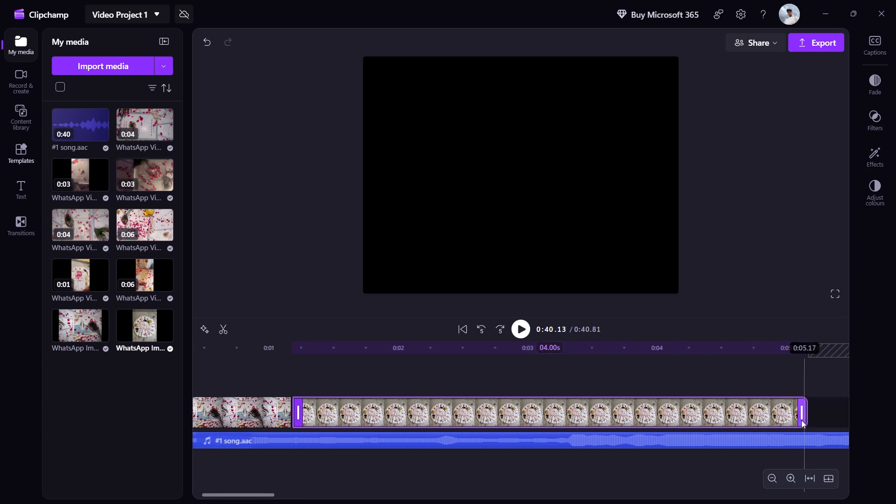
left_click_drag(801, 420, 816, 420)
left_click_drag(826, 419, 715, 427)
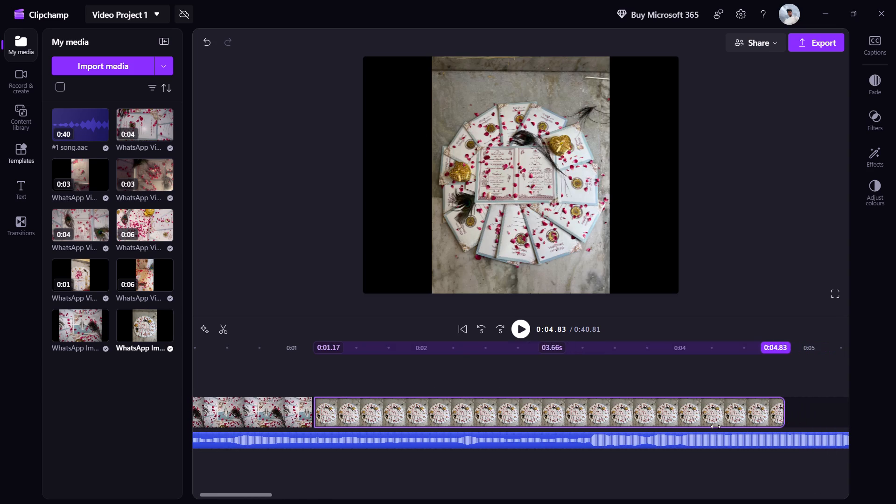
left_click_drag(715, 427, 444, 428)
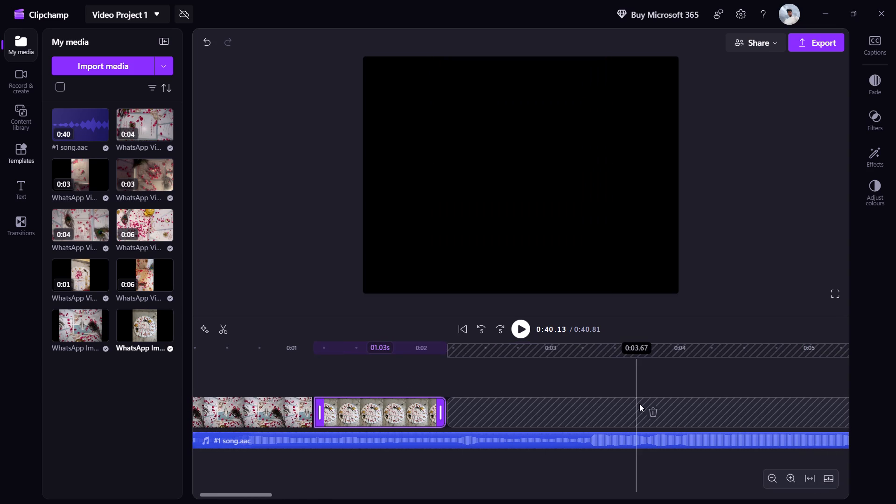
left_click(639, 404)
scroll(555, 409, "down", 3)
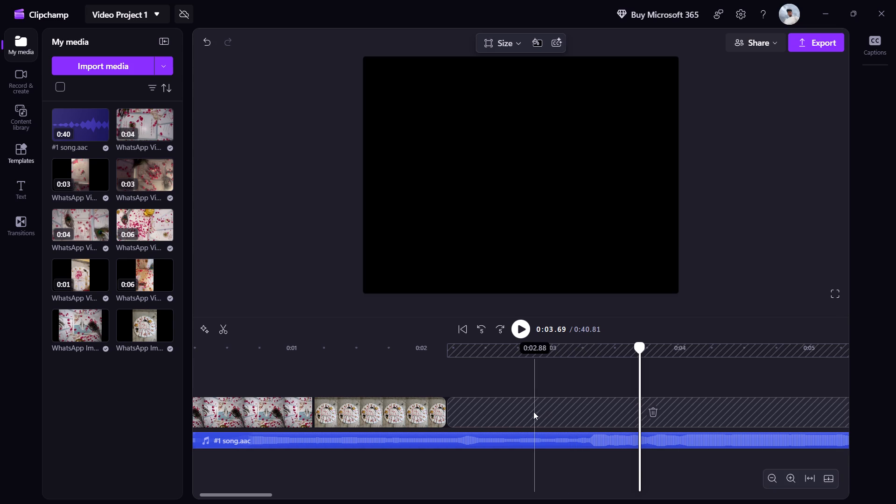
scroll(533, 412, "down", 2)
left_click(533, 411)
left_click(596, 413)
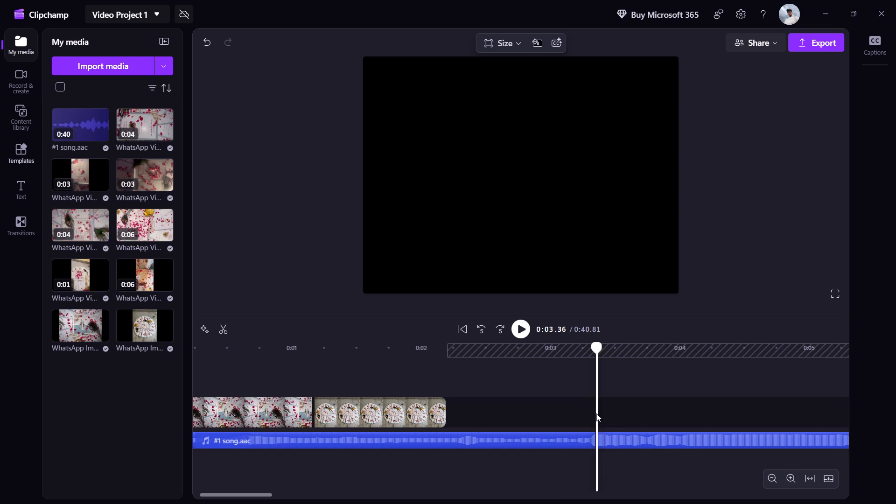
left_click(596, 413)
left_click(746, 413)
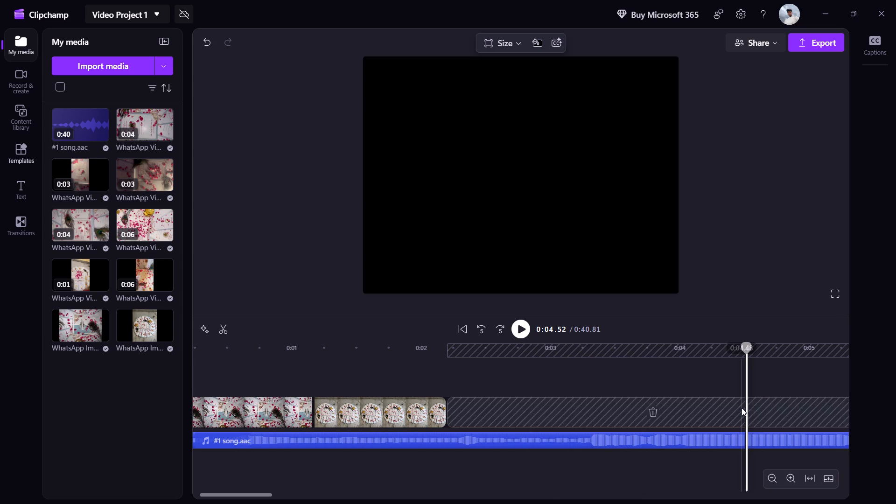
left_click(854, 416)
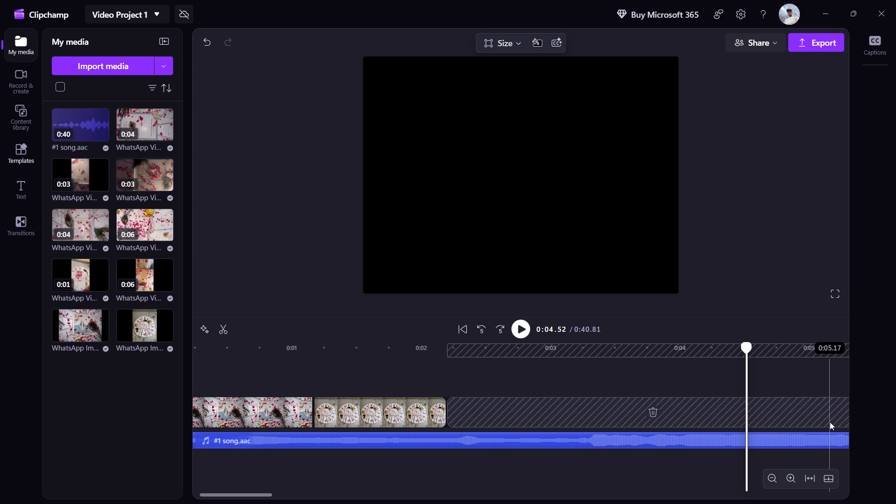
Trim the end of the first video clip to about 3.54 s and move it directly behind the second image clip.
left_click(815, 475)
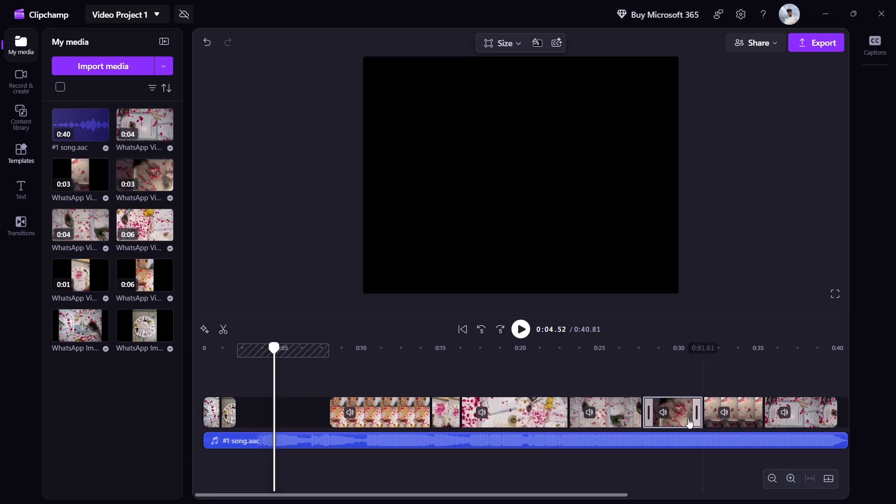
scroll(540, 443, "right", 1)
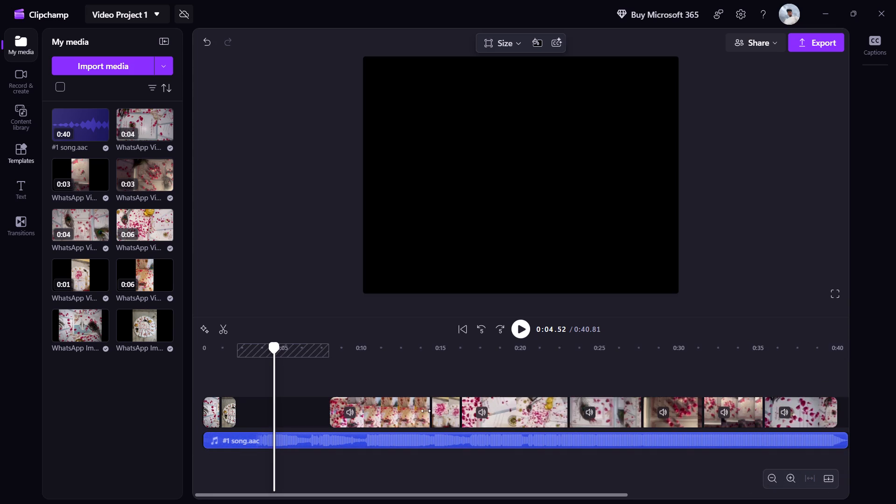
left_click_drag(424, 410, 378, 414)
left_click_drag(371, 414, 273, 414)
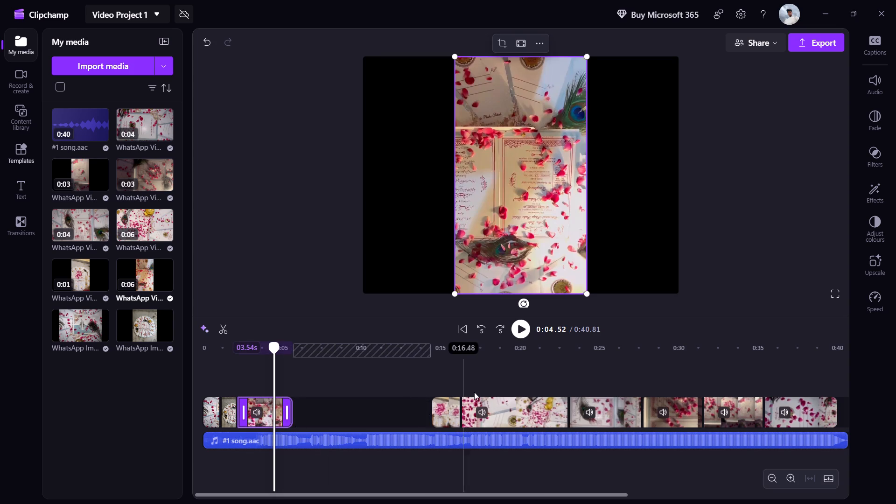
Move the remaining six video clips back along the timeline in order, so each starts directly where the previous clip ends.
left_click_drag(439, 410, 304, 413)
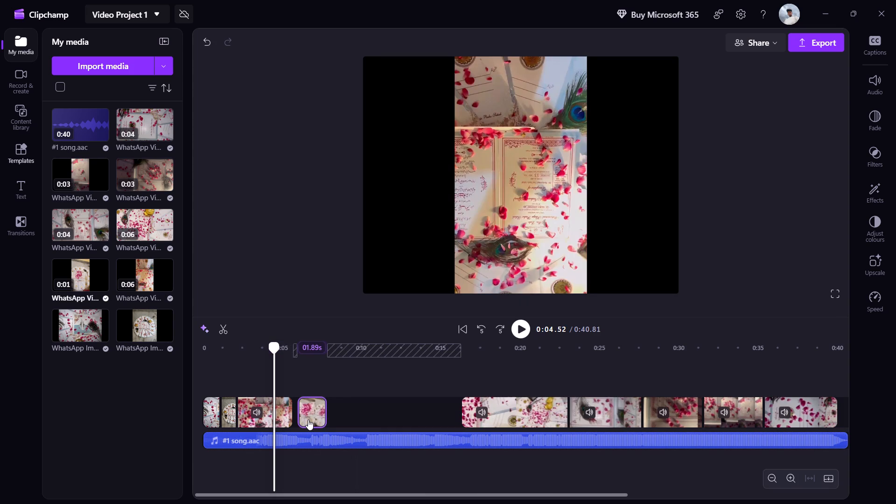
left_click_drag(308, 420, 297, 420)
left_click_drag(496, 418, 473, 418)
left_click(444, 418)
left_click_drag(495, 413, 470, 418)
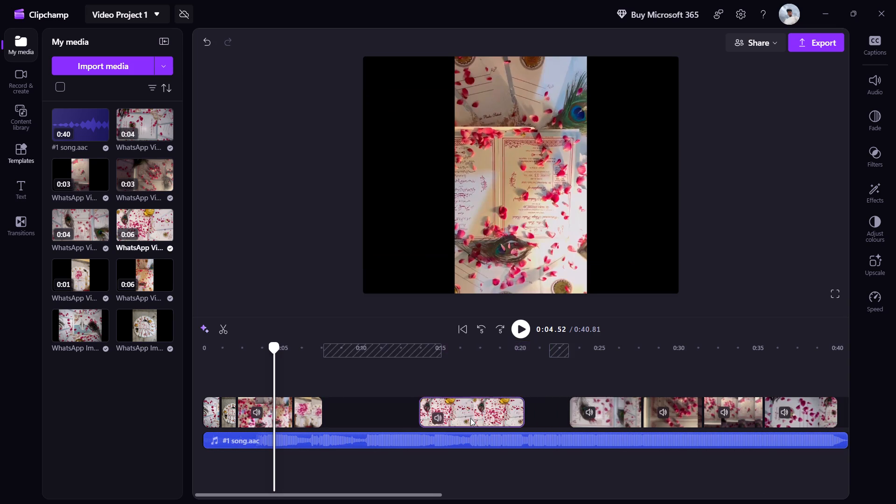
left_click_drag(470, 418, 365, 418)
left_click_drag(626, 399, 488, 411)
left_click_drag(673, 412, 536, 419)
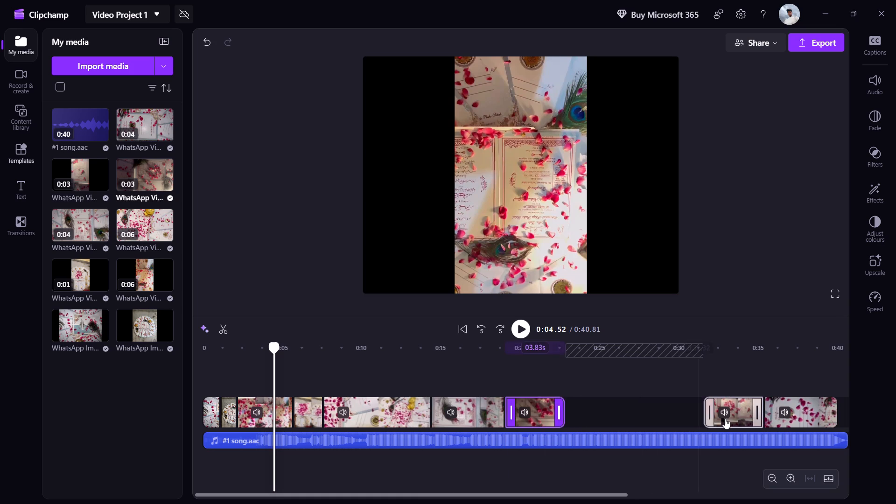
left_click_drag(725, 419, 585, 418)
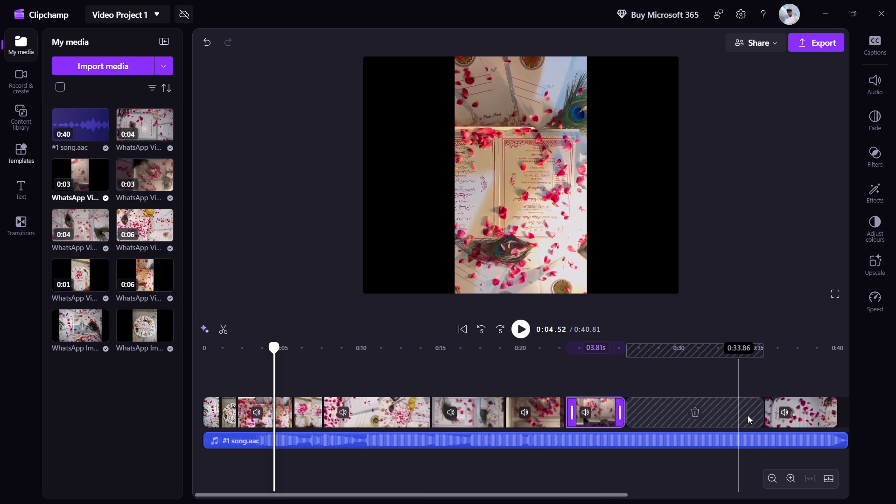
left_click_drag(775, 415, 614, 415)
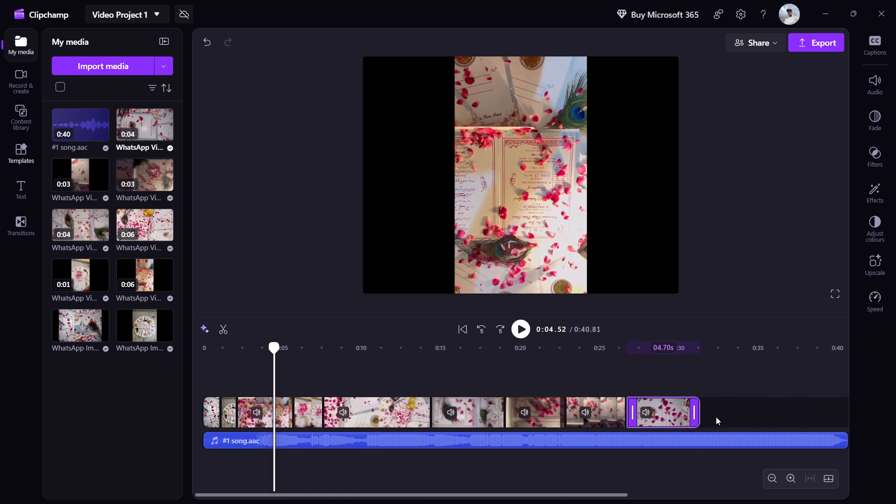
Trim the end of #1 song.aac to about 32.12 s, just past the end of the last video clip.
left_click(731, 417)
left_click(734, 400)
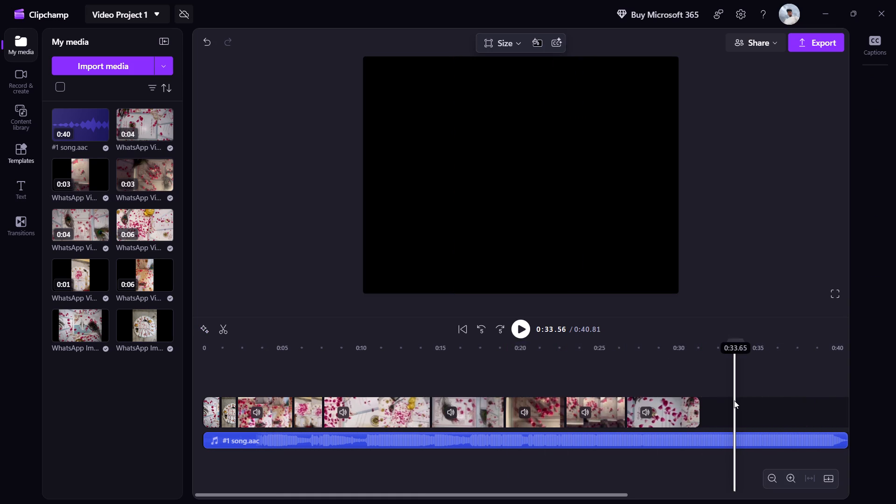
left_click(734, 403)
left_click(791, 404)
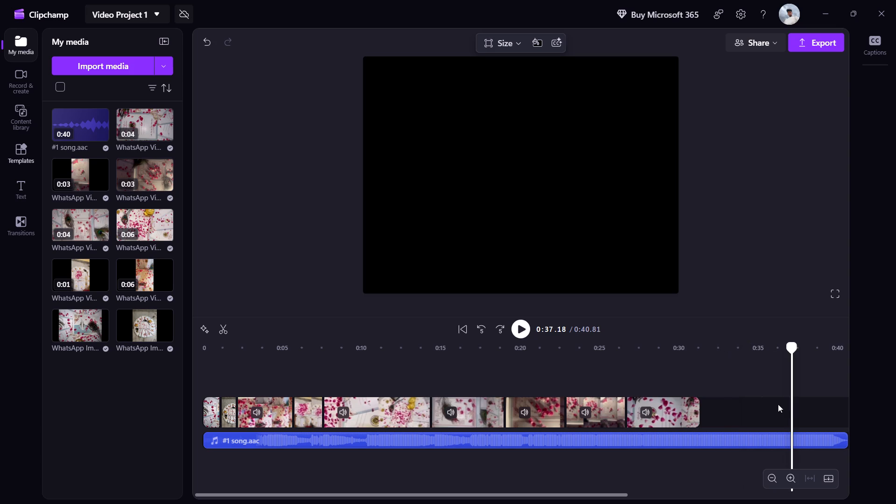
left_click(515, 334)
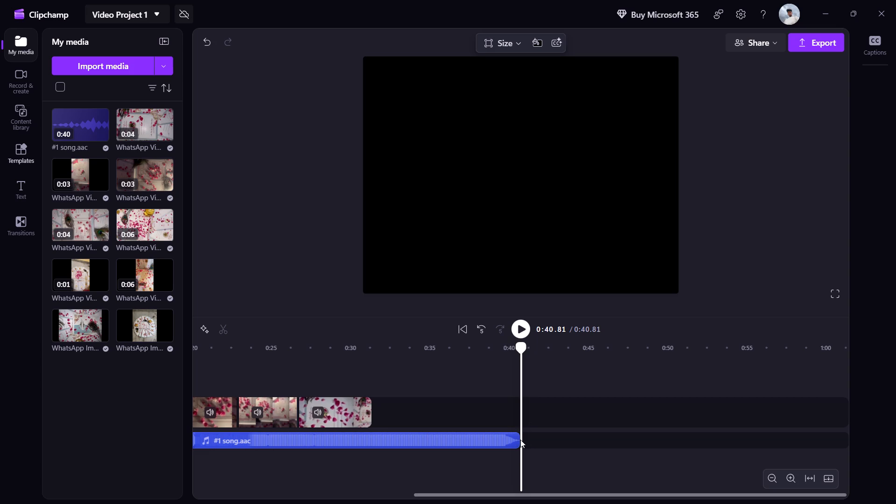
left_click_drag(514, 442, 405, 448)
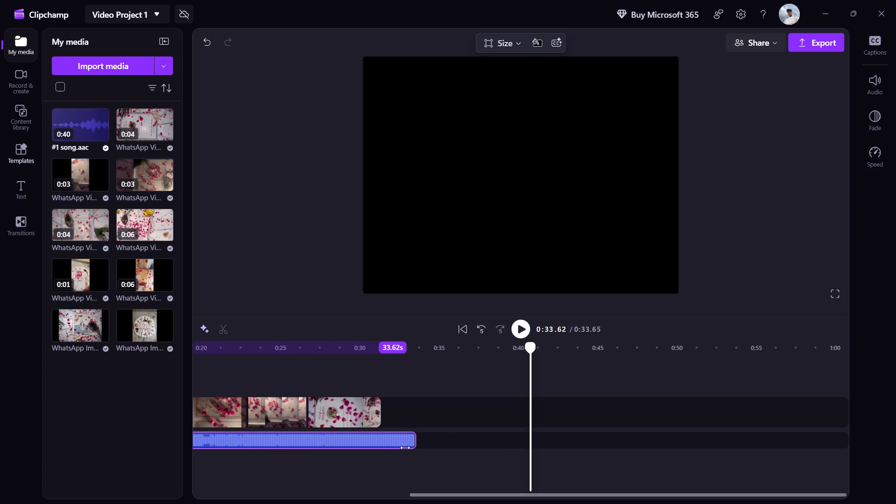
left_click_drag(405, 448, 385, 453)
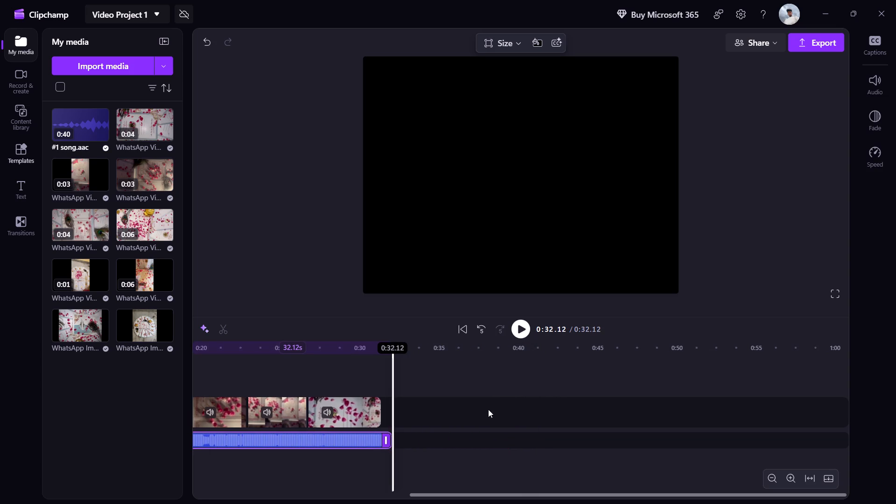
Play the assembled video through to its end to review the clips against the song.
scroll(472, 462, "down", 5)
scroll(470, 462, "up", 4)
scroll(465, 461, "down", 1)
scroll(452, 461, "up", 1)
middle_click(320, 499)
left_click(517, 334)
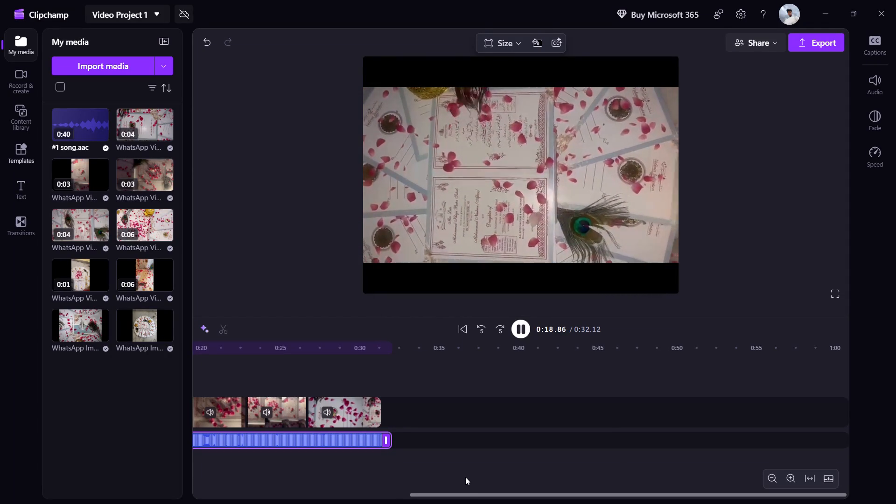
scroll(434, 435, "down", 3)
scroll(443, 440, "up", 4)
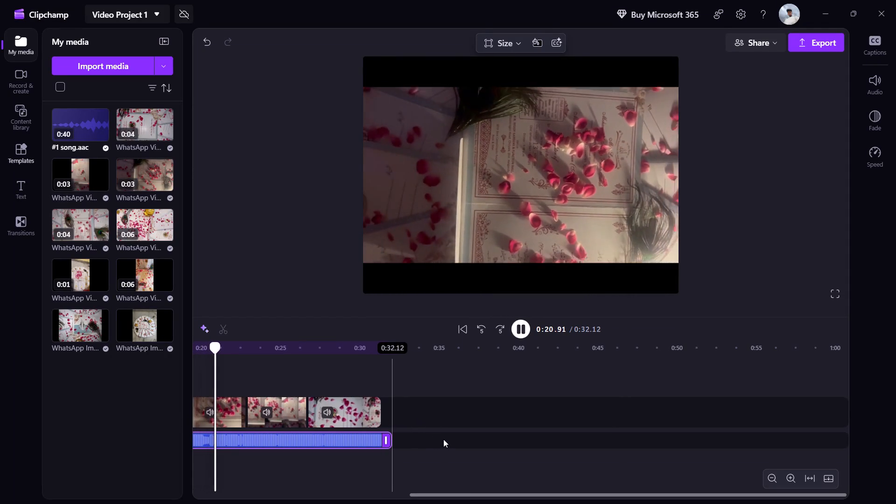
left_click_drag(300, 478, 328, 489)
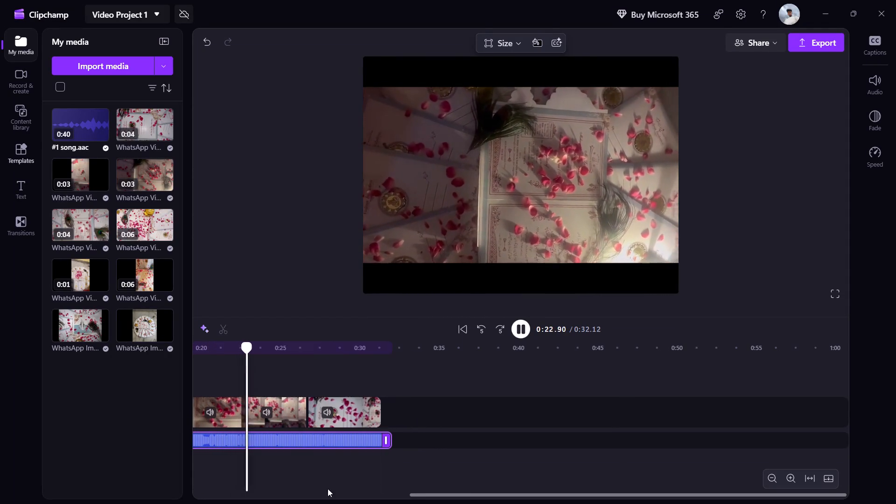
left_click_drag(328, 489, 649, 469)
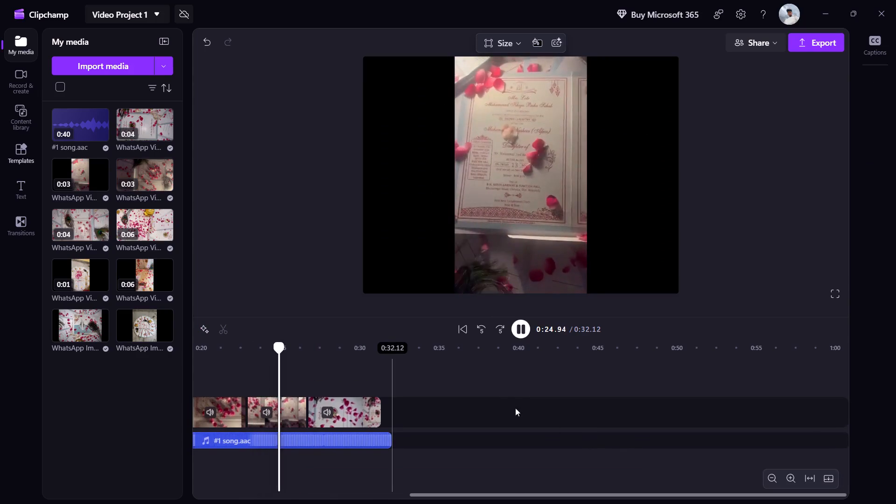
left_click_drag(495, 385, 731, 395)
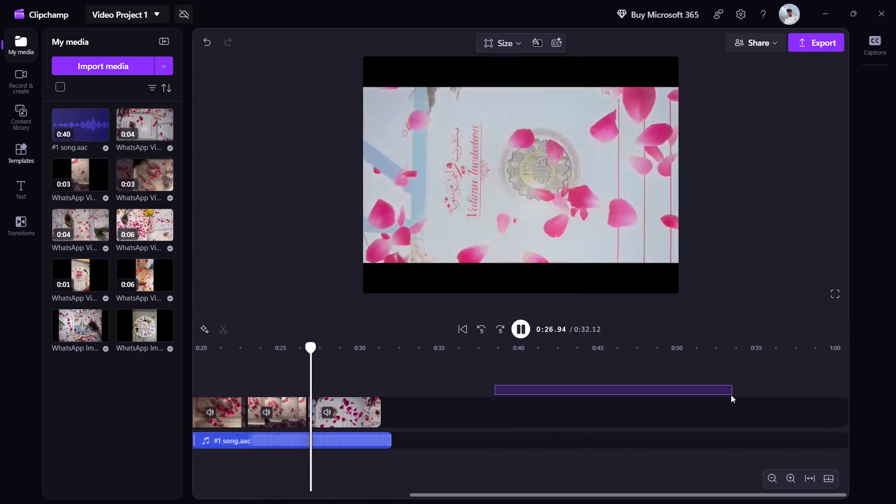
left_click_drag(731, 395, 509, 386)
scroll(617, 395, "down", 6)
scroll(595, 413, "up", 5)
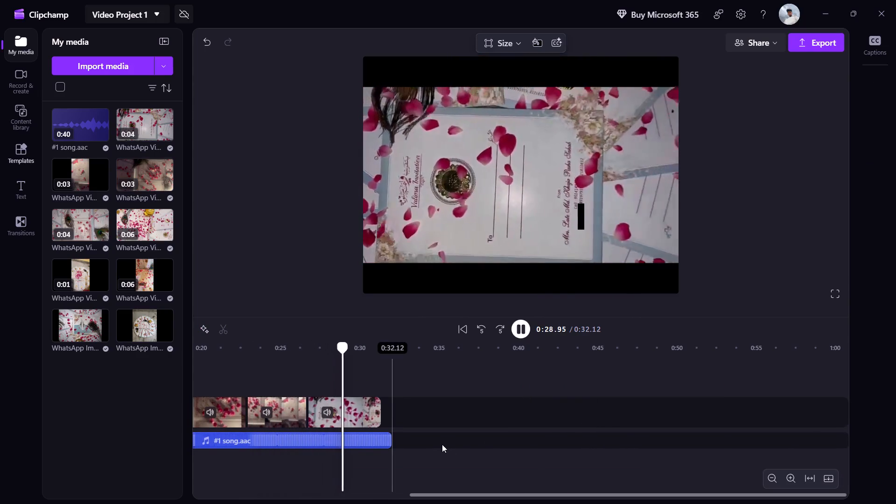
scroll(442, 444, "up", 1)
middle_click_drag(442, 447, 439, 452)
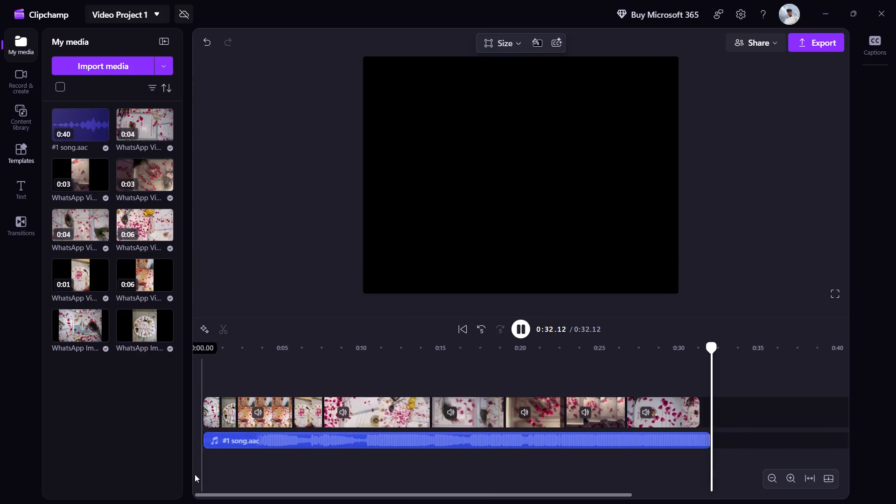
Replay the opening of the video from the start, pause it and return the playhead to 0:00.
left_click(216, 411)
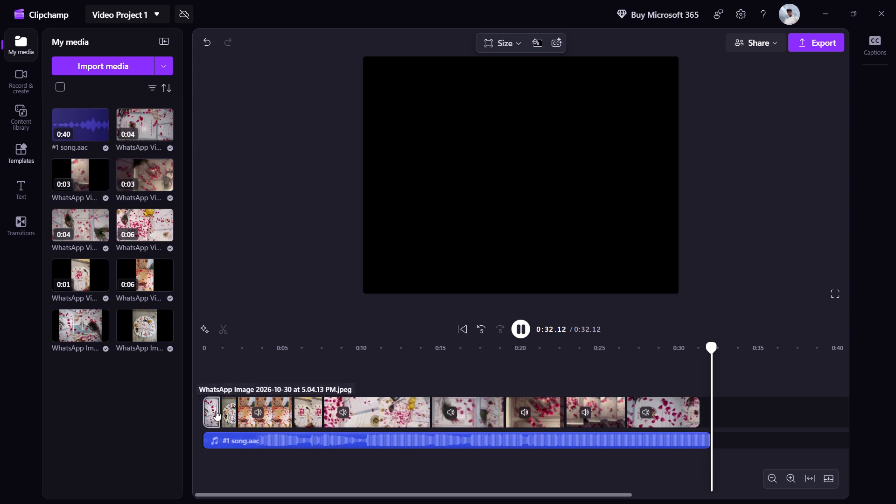
left_click_drag(713, 358, 629, 358)
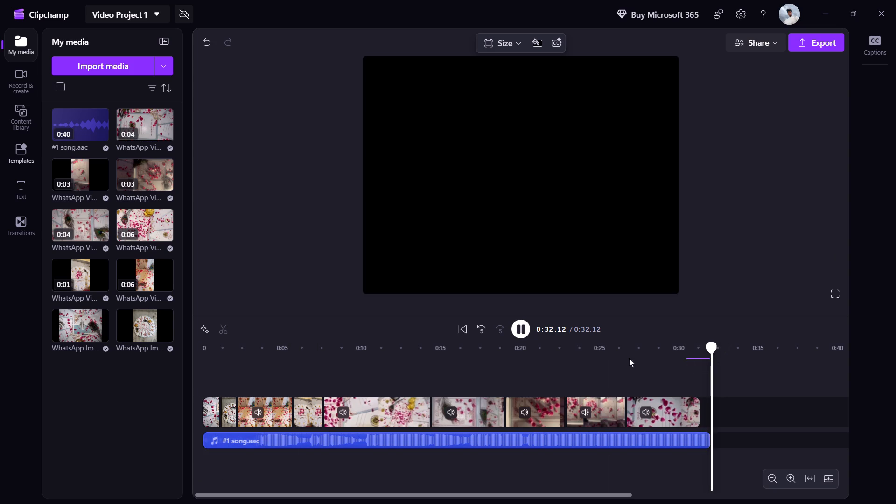
left_click_drag(629, 358, 644, 347)
left_click_drag(713, 348, 692, 349)
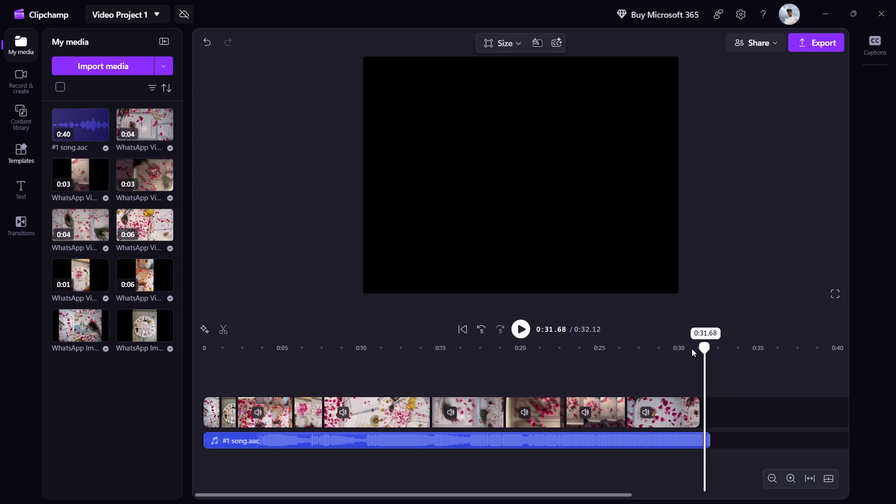
left_click_drag(692, 349, 32, 329)
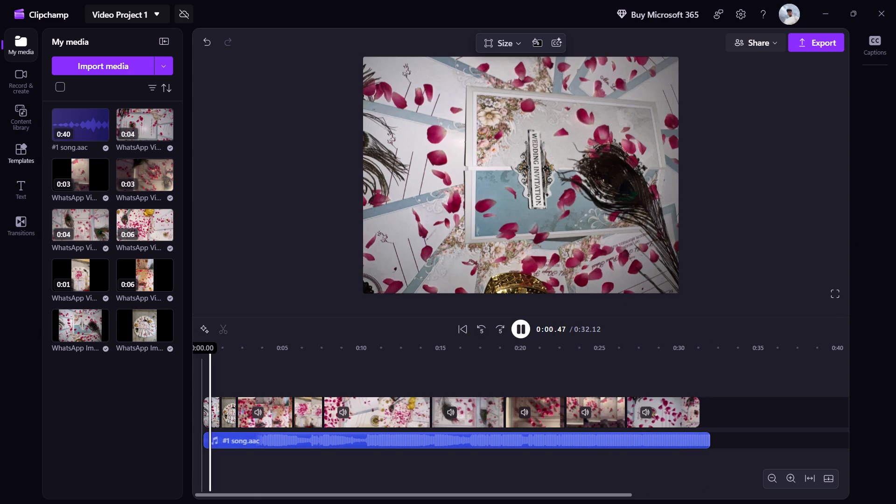
left_click(521, 331)
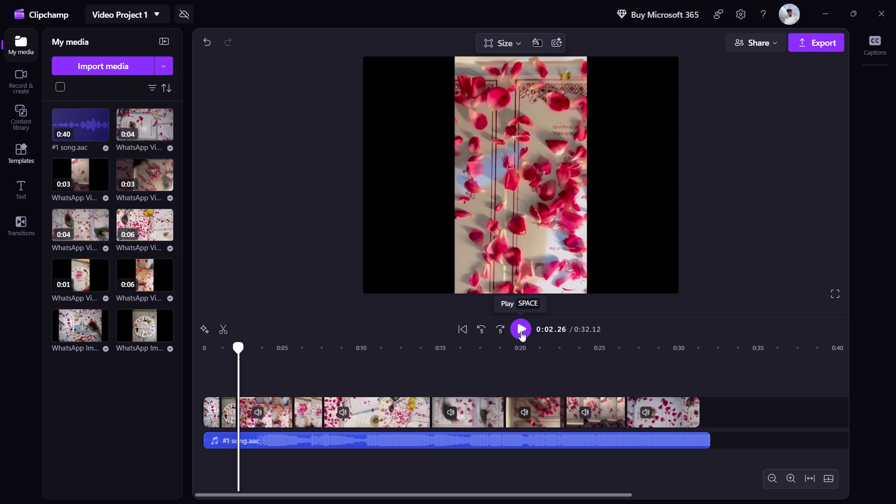
double_click(485, 329)
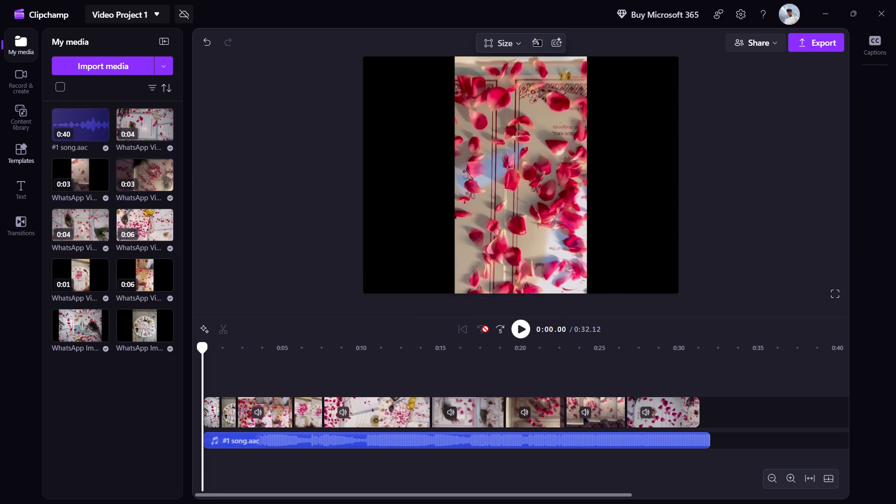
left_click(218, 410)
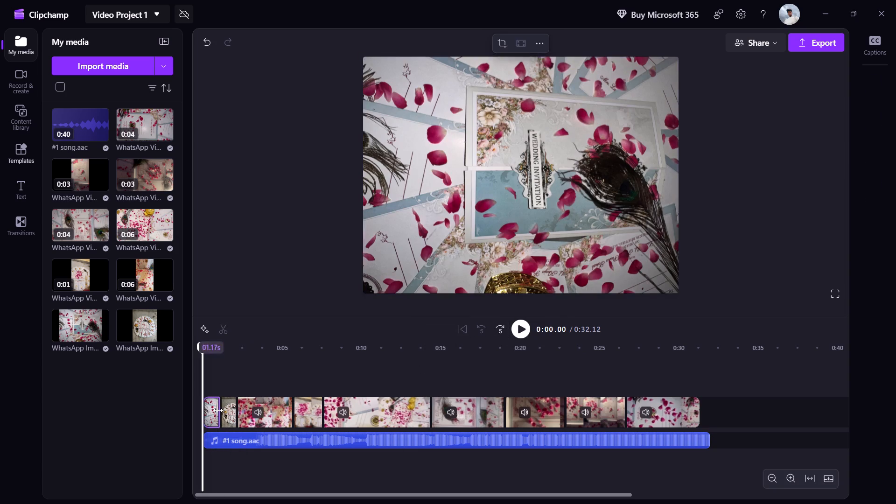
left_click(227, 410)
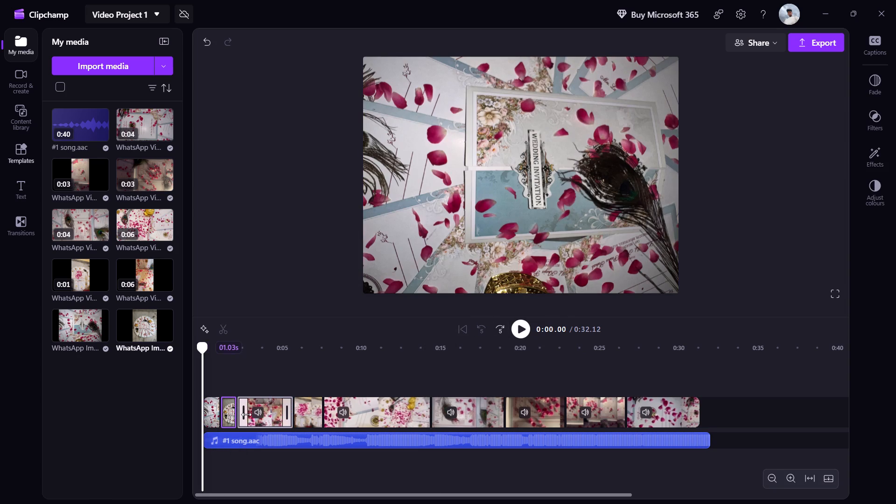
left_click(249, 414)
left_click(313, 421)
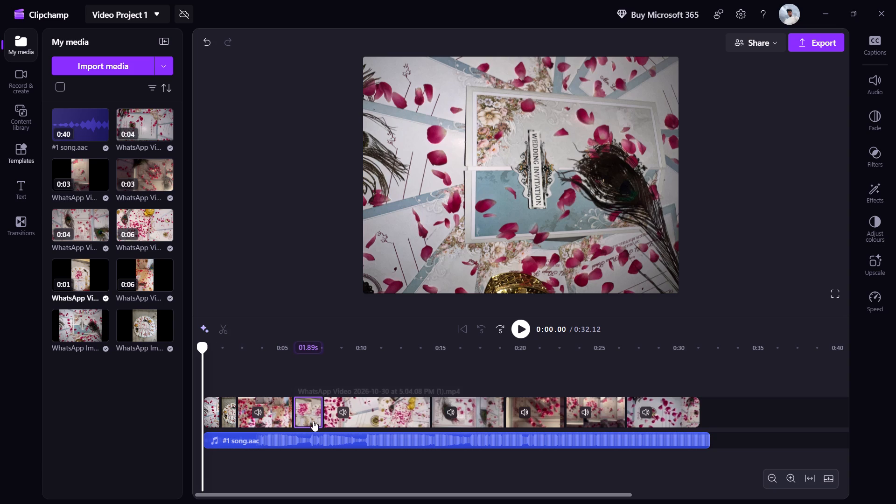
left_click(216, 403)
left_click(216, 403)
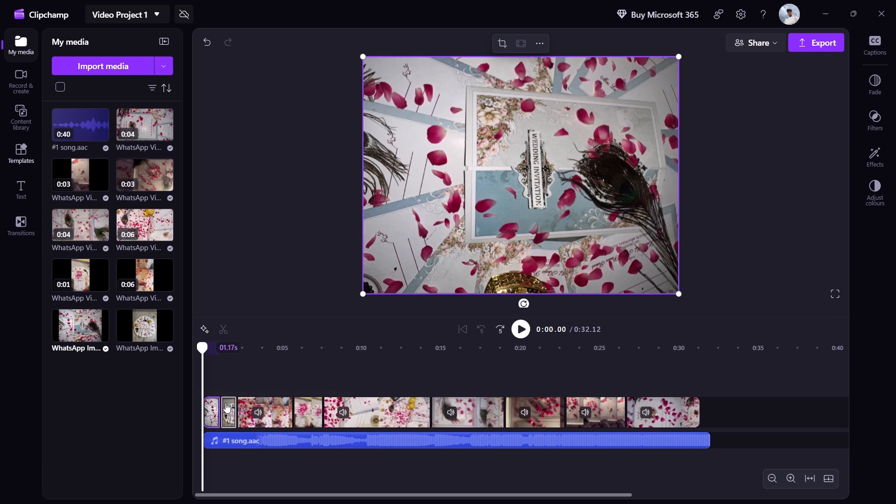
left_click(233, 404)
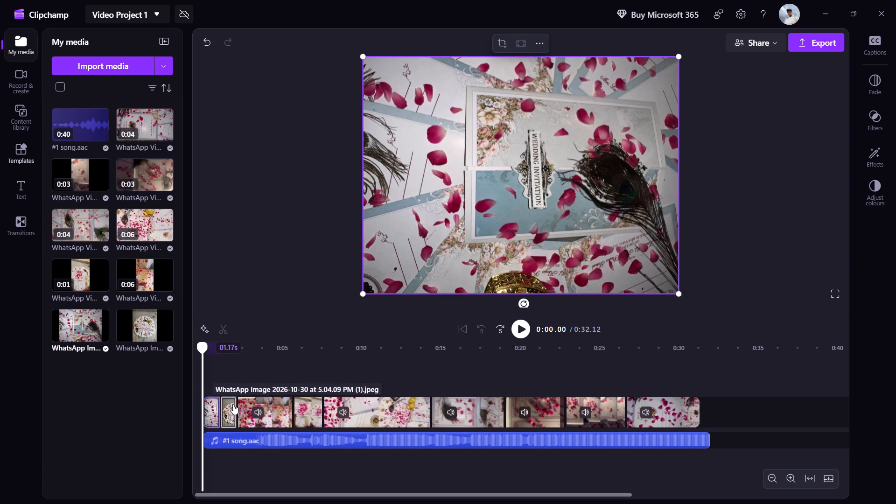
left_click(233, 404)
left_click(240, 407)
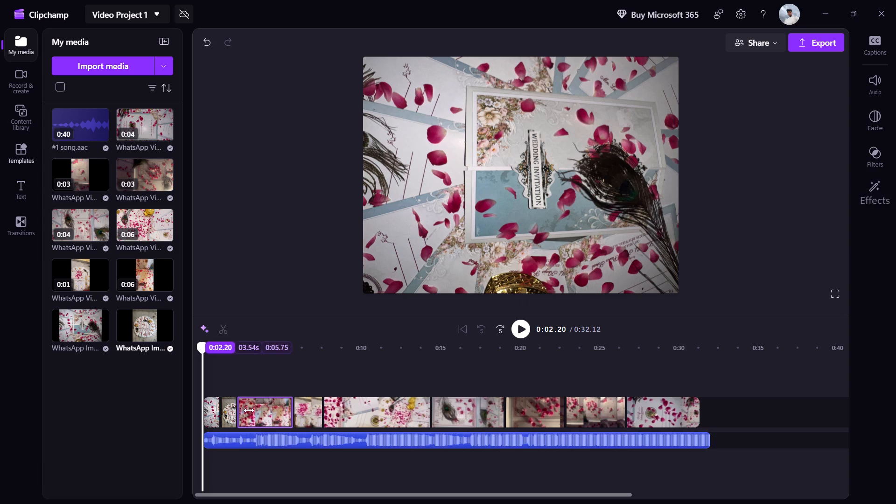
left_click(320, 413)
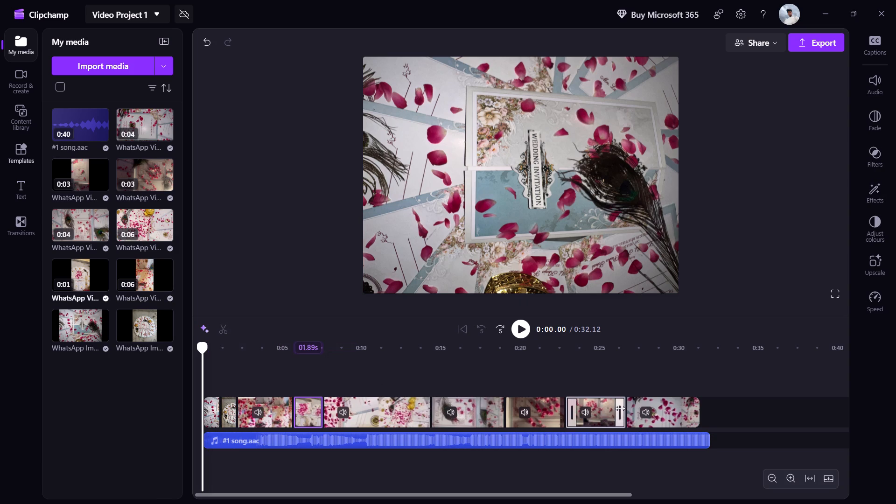
Mute the original audio of the six longer video clips, working from the last clip back to the first.
left_click(662, 408)
left_click(642, 416)
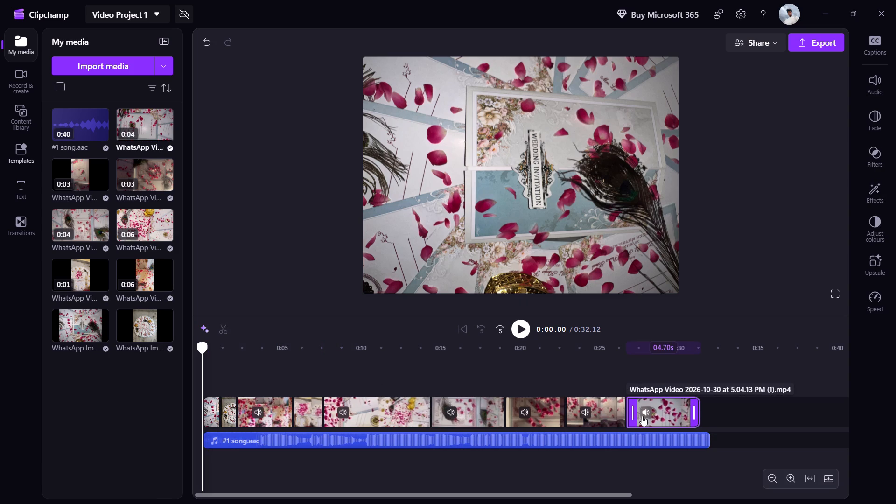
left_click(587, 413)
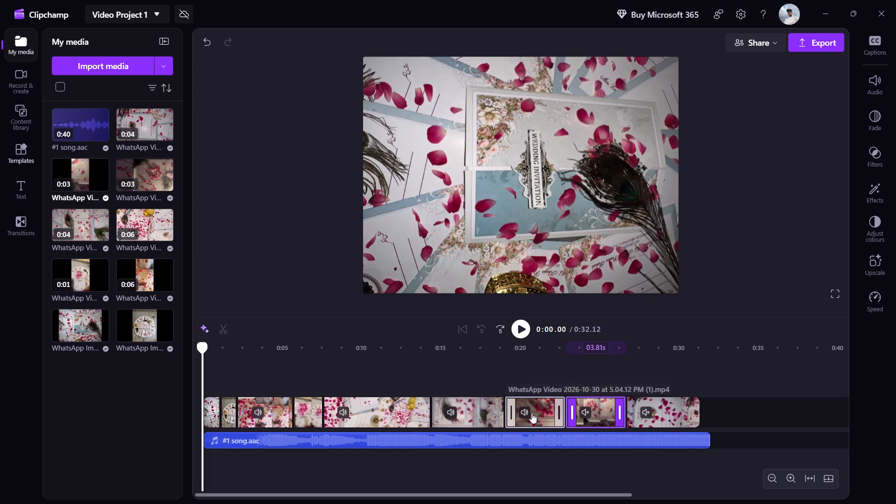
left_click(528, 413)
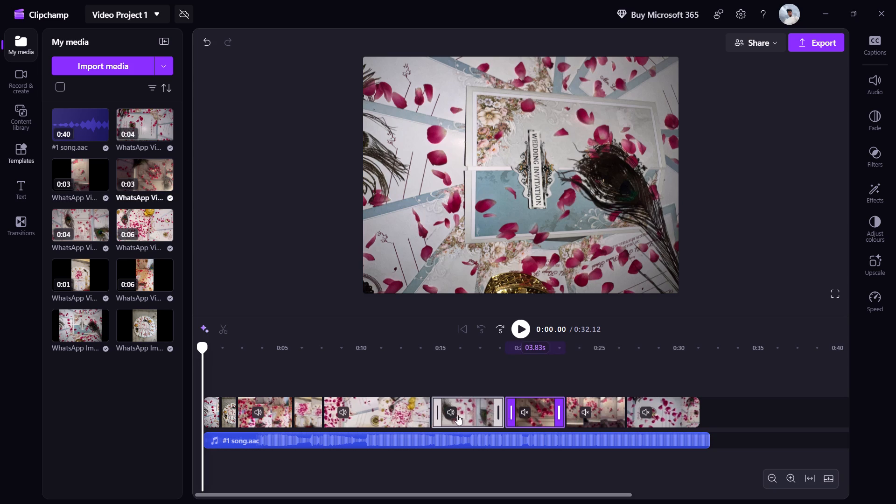
left_click(451, 412)
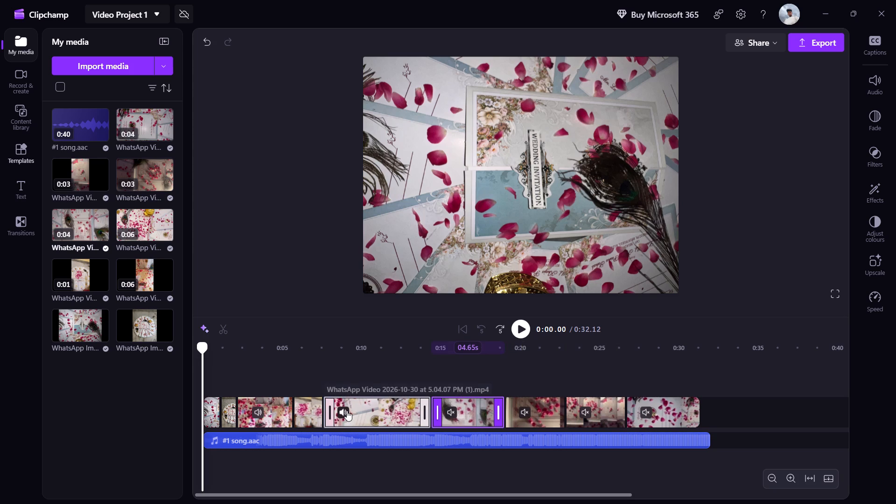
left_click(347, 411)
left_click(261, 413)
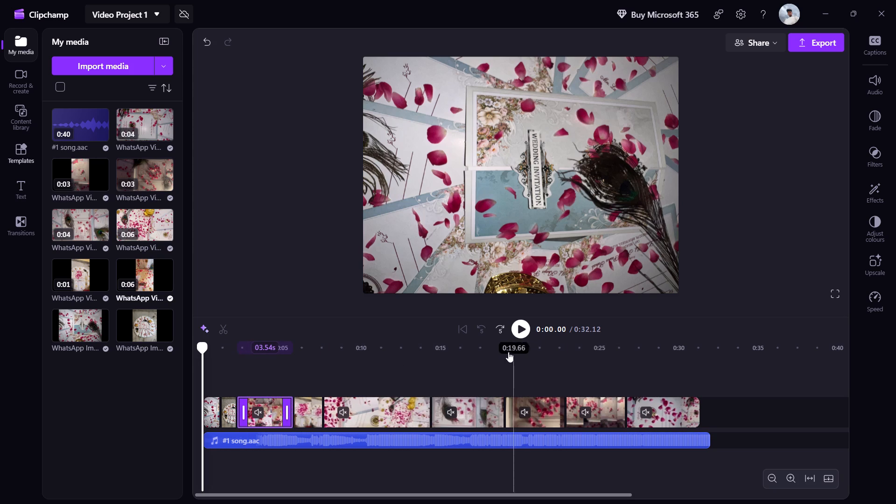
Play the opening seconds of the video to check the sound with the clips muted, and pause at about 0:03.
left_click(516, 336)
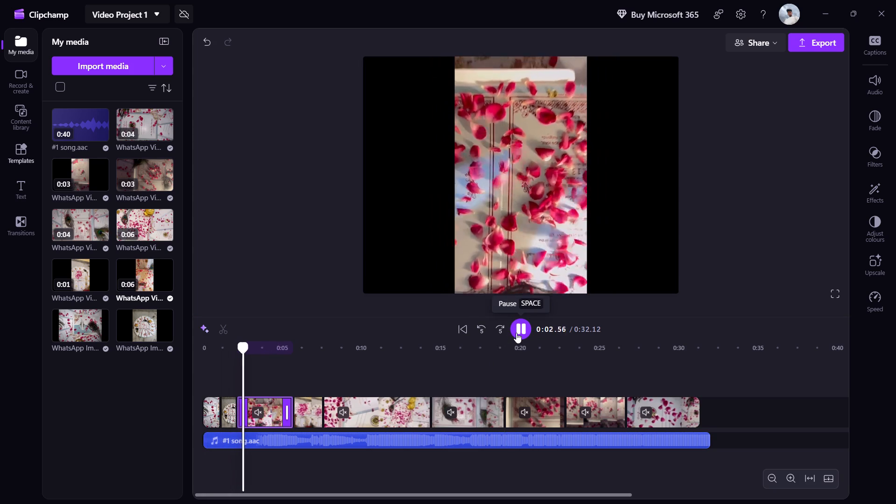
left_click(516, 333)
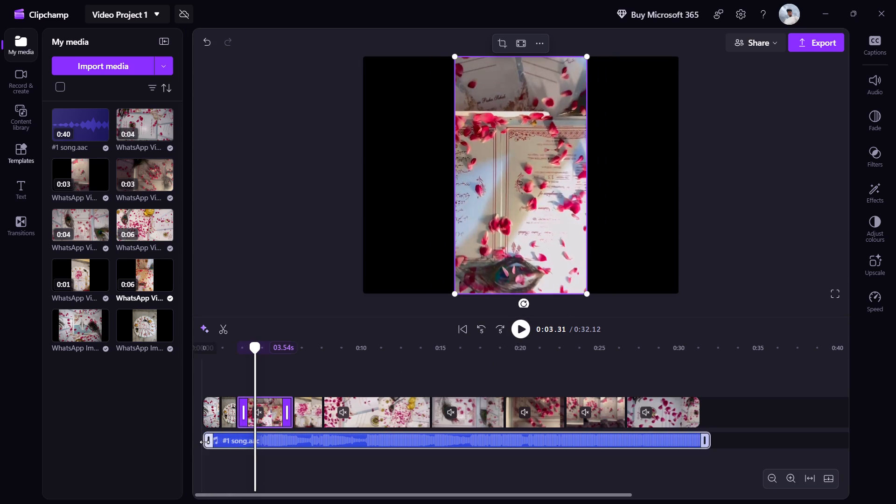
Move the image of the circular card arrangement to the start of the timeline, ahead of the other image.
left_click_drag(231, 413, 206, 412)
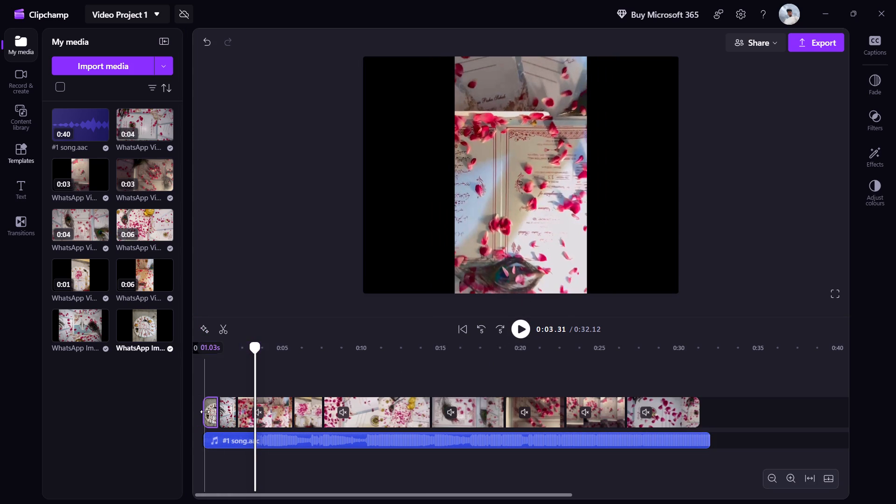
Extend the circular card arrangement image at the start of the timeline to 3.31 s.
left_click_drag(215, 415, 234, 417)
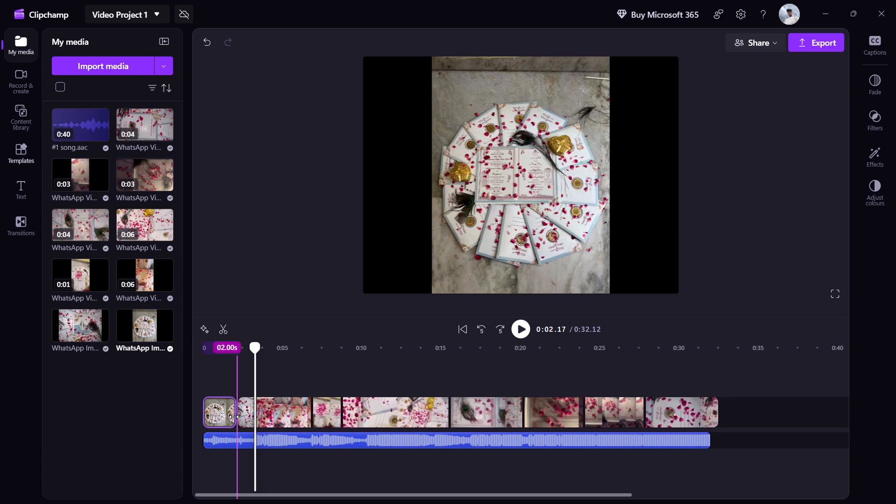
left_click_drag(234, 417, 251, 422)
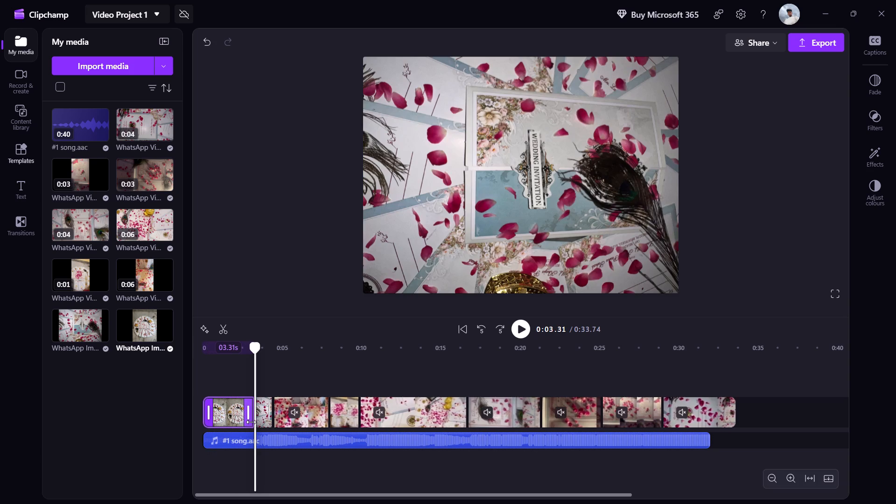
left_click(227, 416)
Place the playhead at 0:00.20, scale the first image down slightly and reposition it near the centre of the frame.
left_click_drag(255, 342, 205, 355)
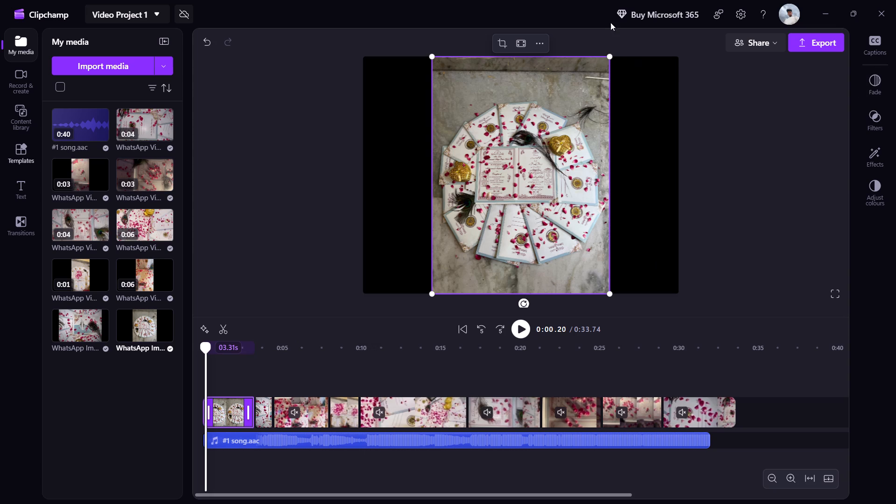
left_click_drag(612, 55, 596, 87)
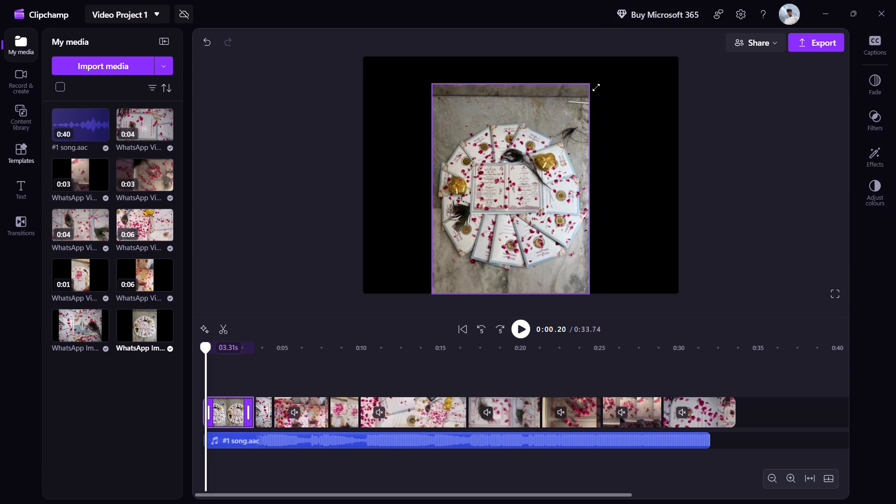
left_click_drag(596, 87, 605, 54)
left_click_drag(605, 154, 606, 159)
left_click_drag(610, 159, 616, 307)
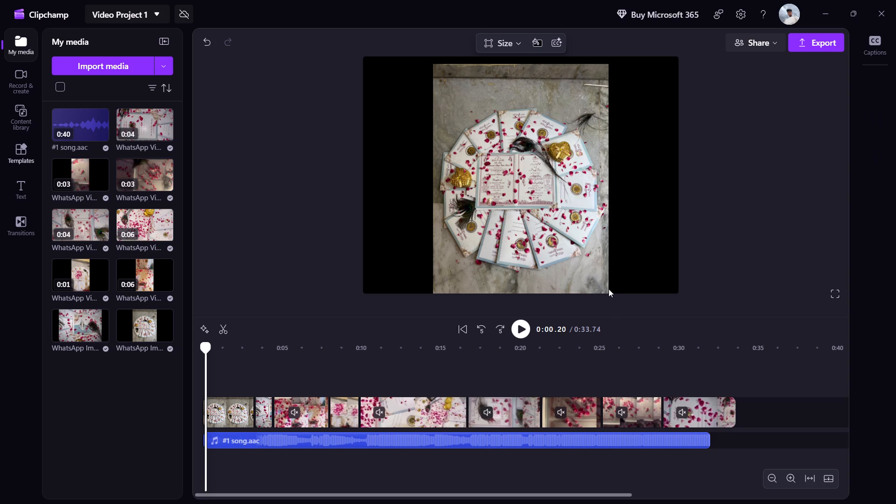
left_click_drag(608, 289, 638, 289)
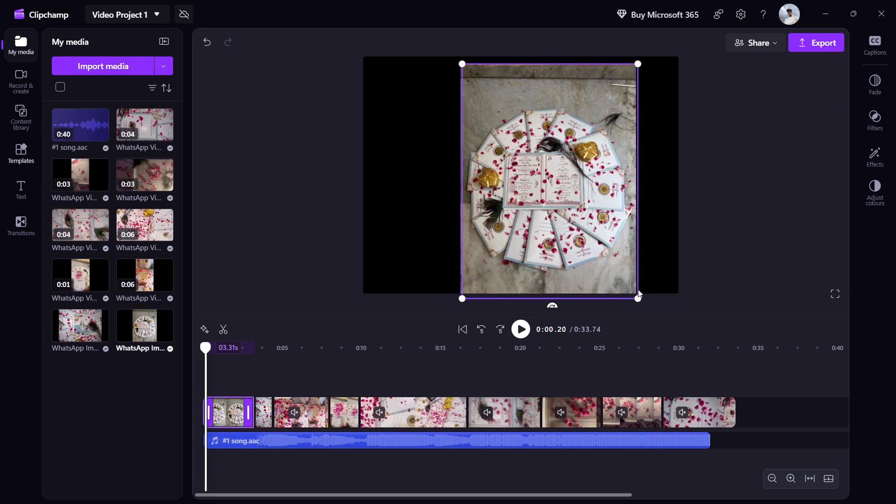
left_click_drag(638, 289, 611, 280)
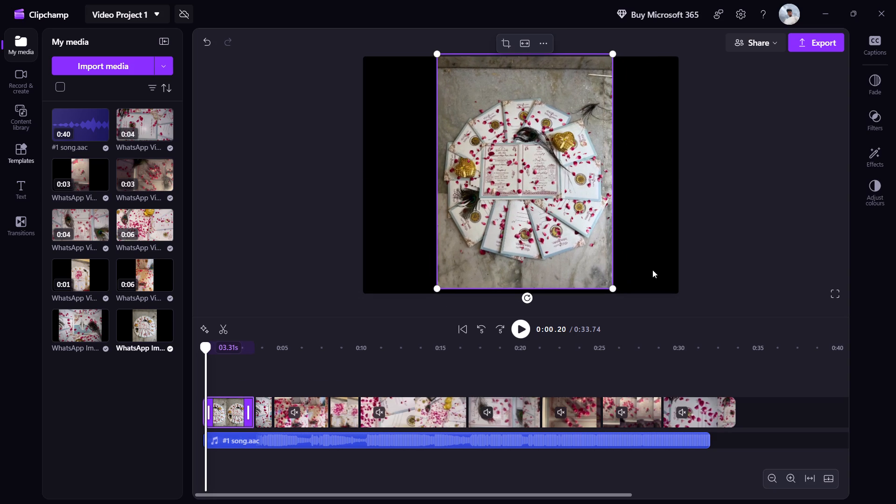
Set the first image's fade in to 0.2 s and its fade out to 1.7 s.
left_click(876, 77)
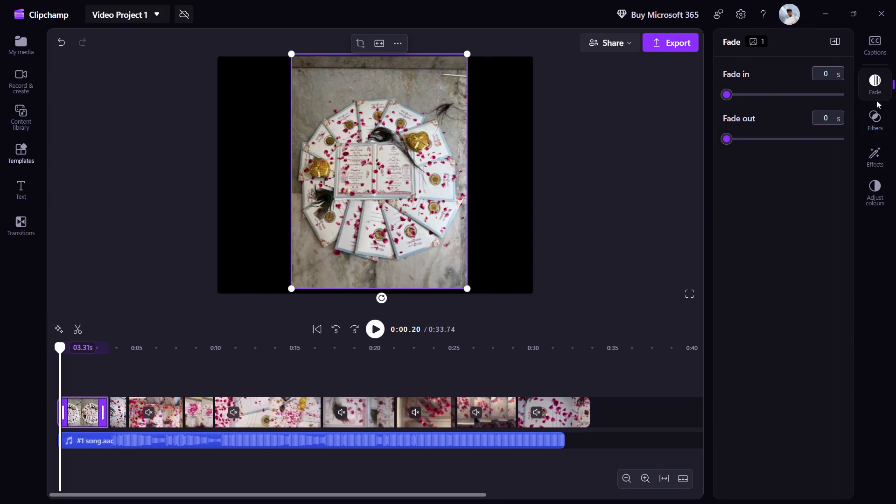
left_click_drag(728, 95, 782, 100)
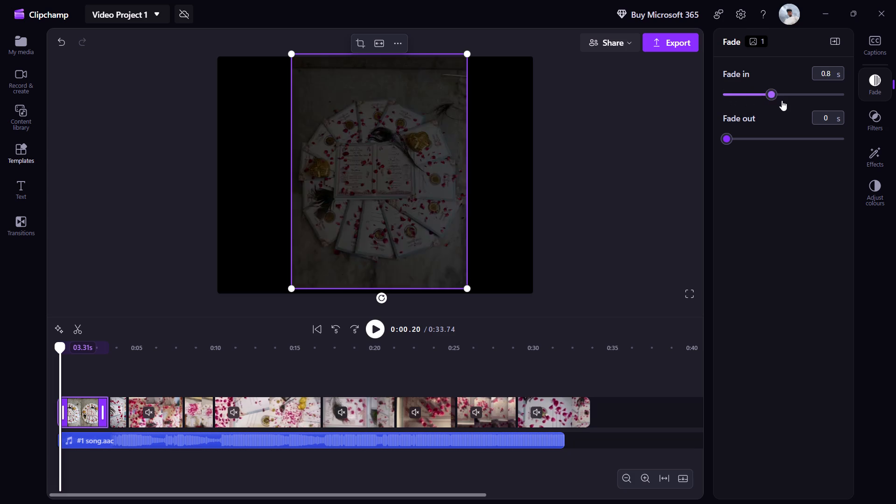
left_click_drag(782, 100, 741, 117)
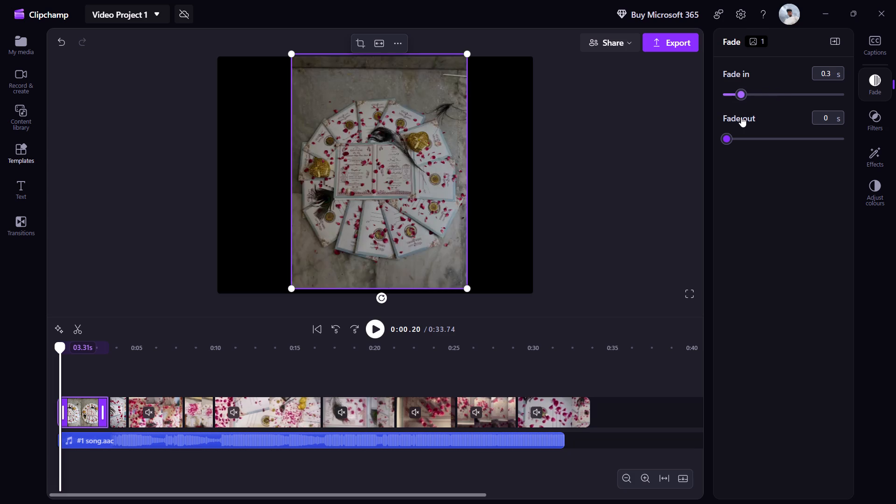
left_click_drag(741, 117, 765, 131)
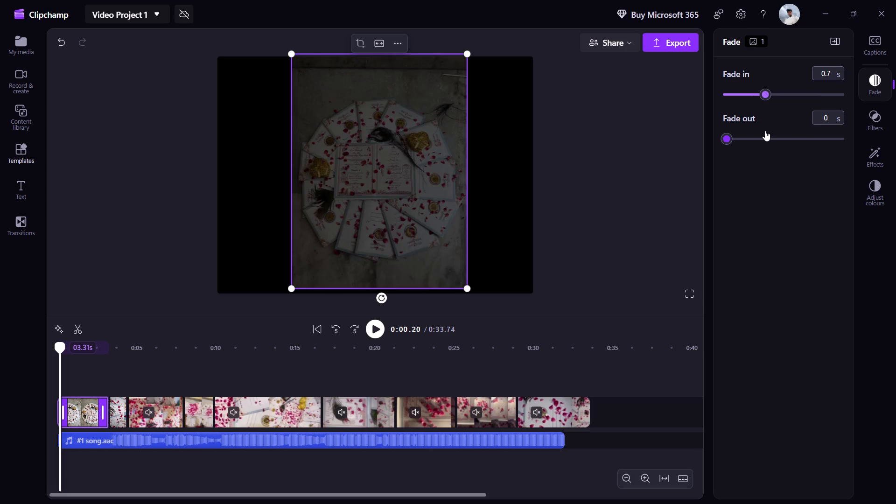
left_click_drag(765, 131, 751, 140)
left_click_drag(729, 140, 764, 140)
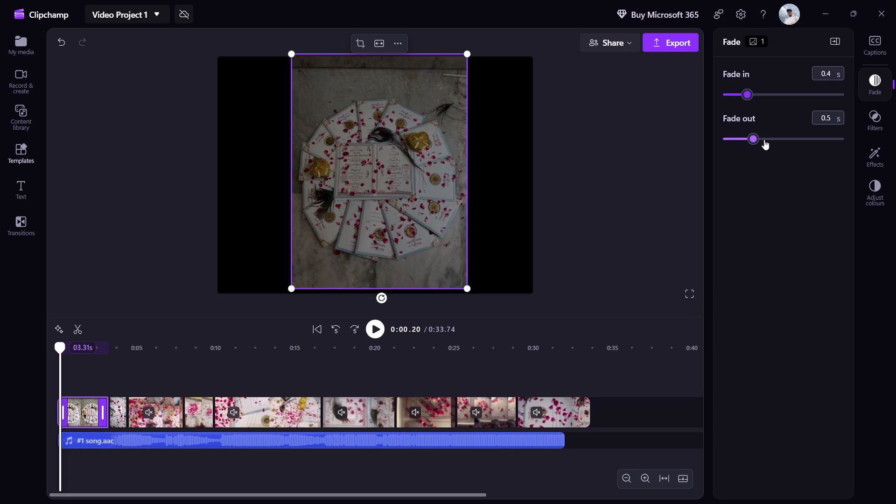
left_click_drag(764, 140, 852, 132)
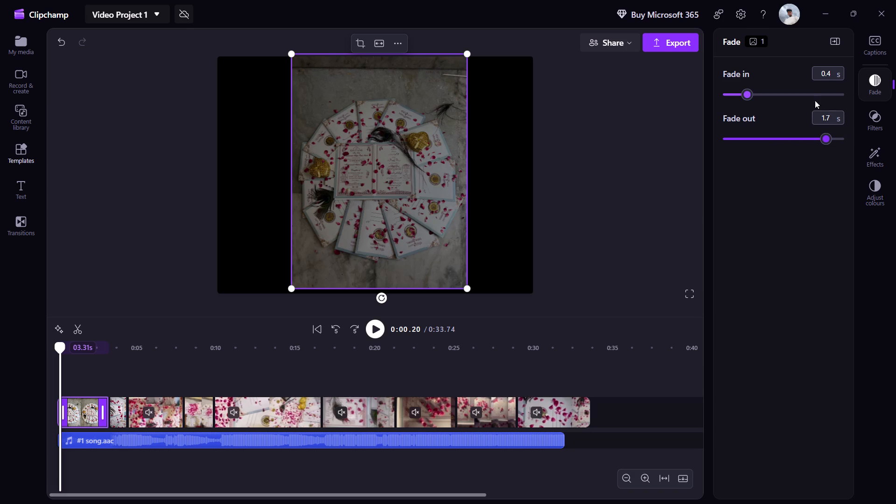
left_click_drag(751, 92, 744, 95)
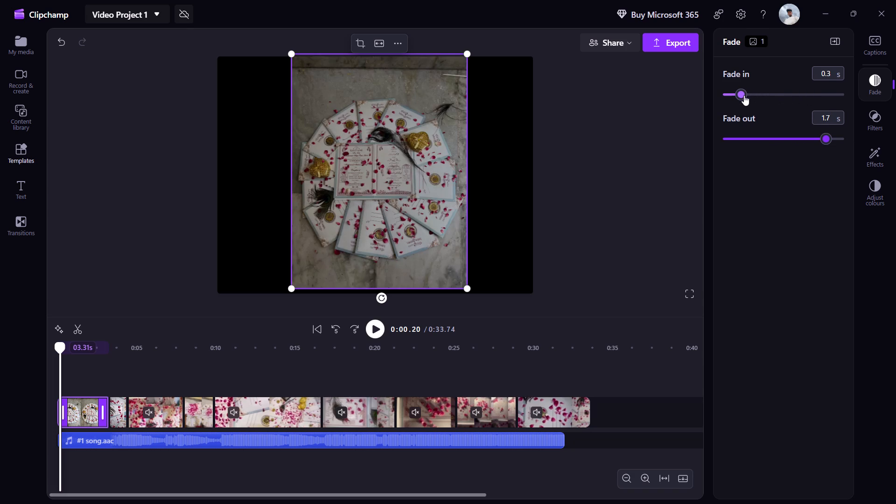
left_click_drag(744, 95, 744, 100)
left_click(750, 100)
left_click_drag(743, 97, 738, 97)
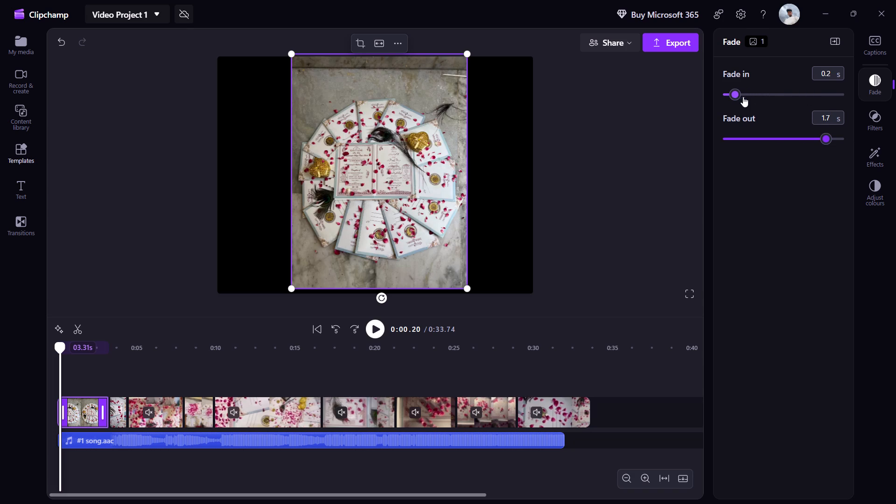
Apply the Spin effect to the first image.
left_click(883, 116)
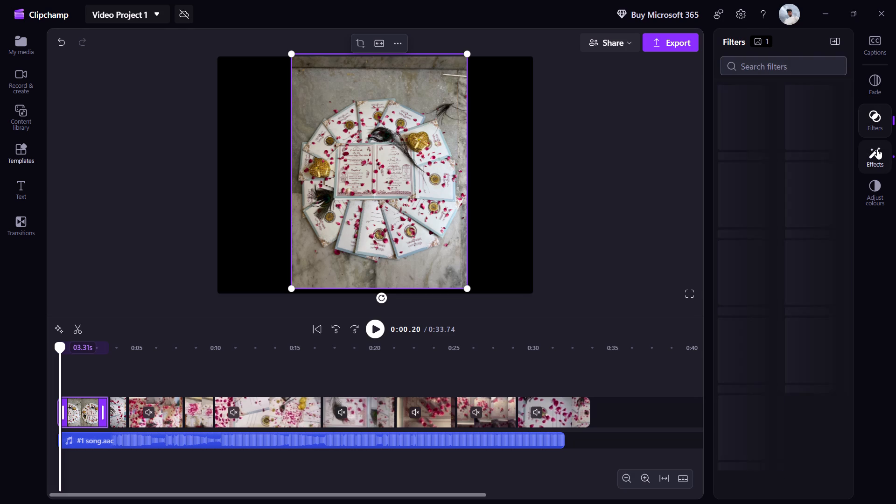
left_click(877, 150)
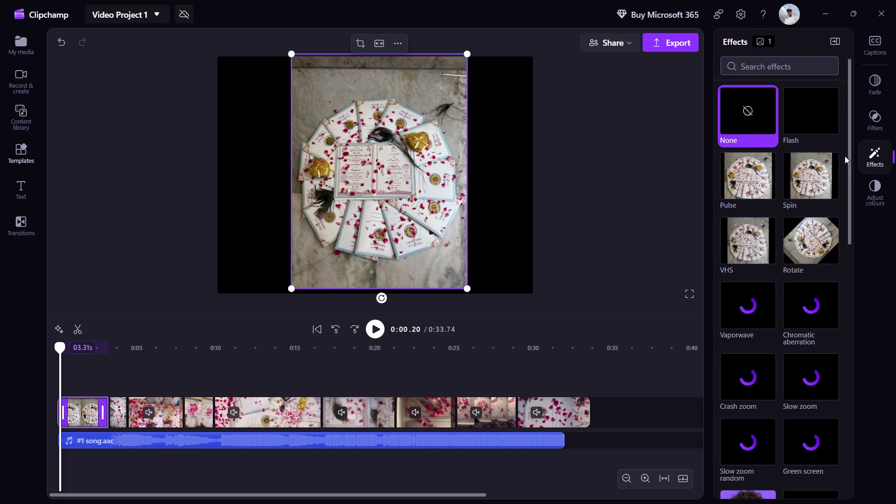
left_click(817, 181)
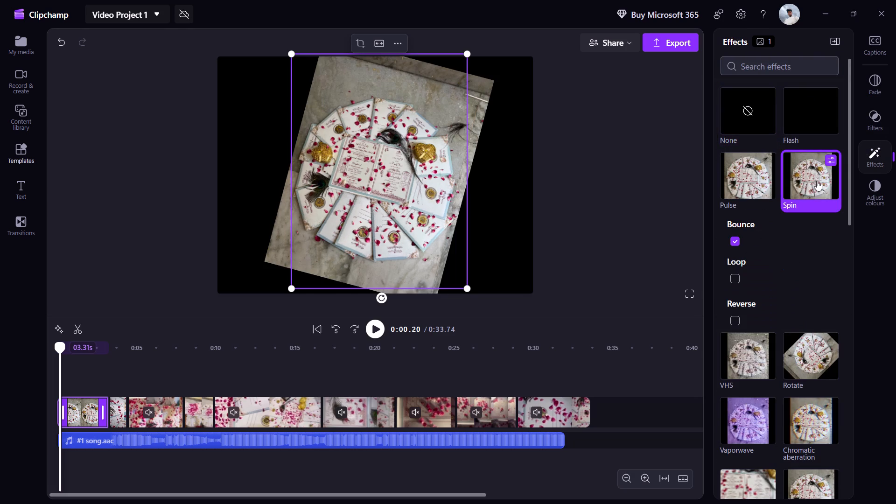
Play back the first image to preview its Spin effect.
left_click(374, 331)
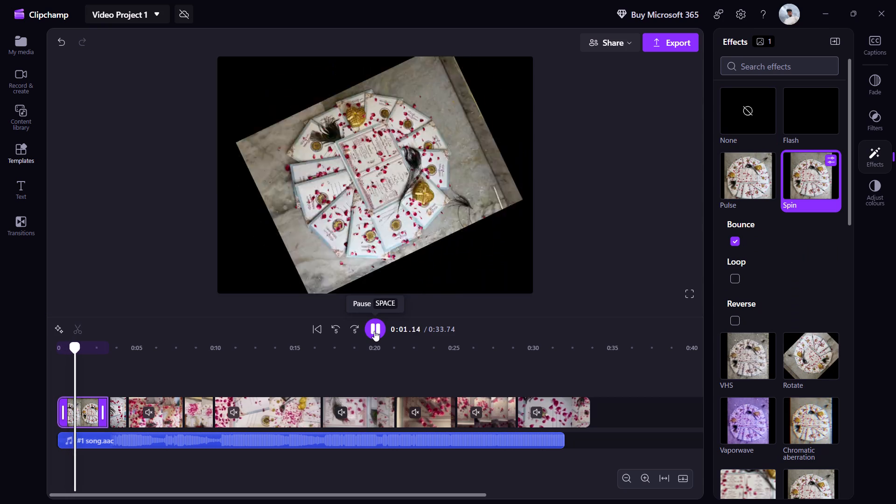
left_click(374, 331)
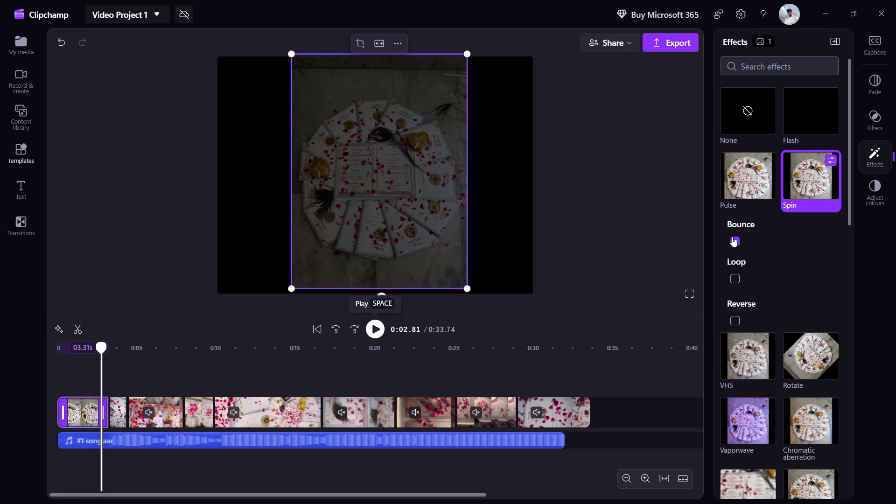
Add the Pulse effect to the first image alongside Spin and preview it from the start of the timeline.
left_click(752, 176)
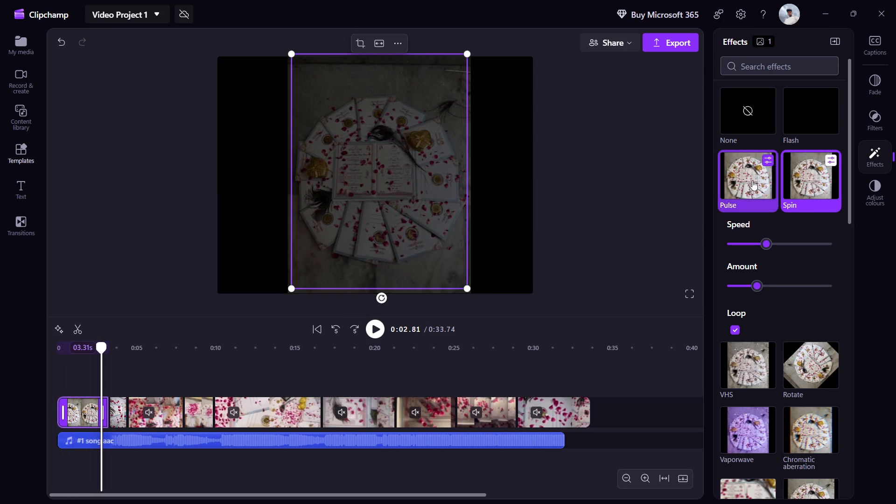
left_click(372, 332)
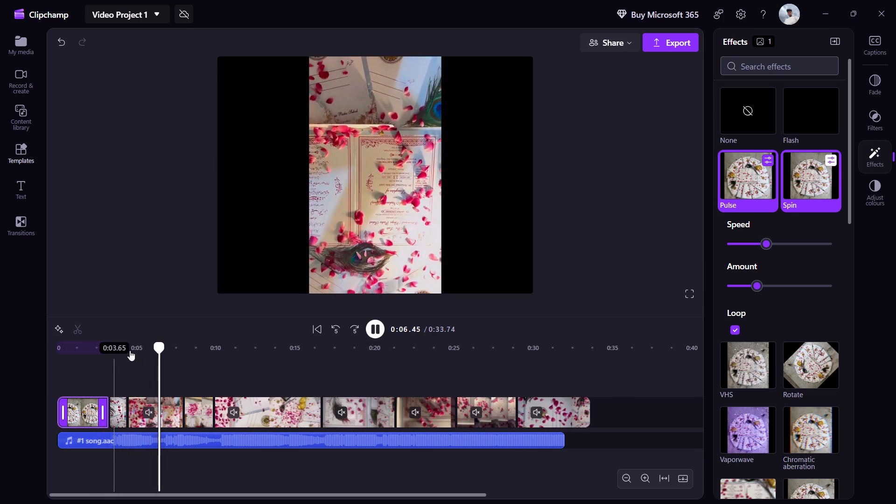
left_click_drag(174, 339, 180, 352)
left_click(370, 332)
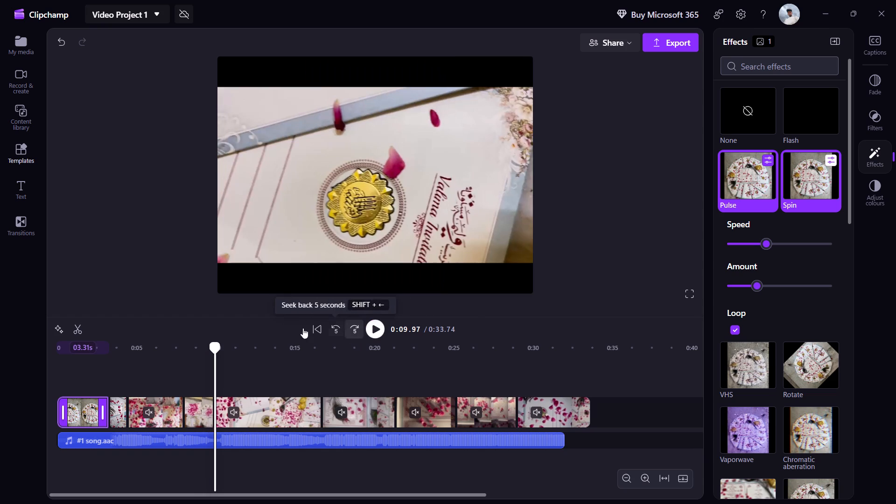
left_click_drag(217, 348, 12, 384)
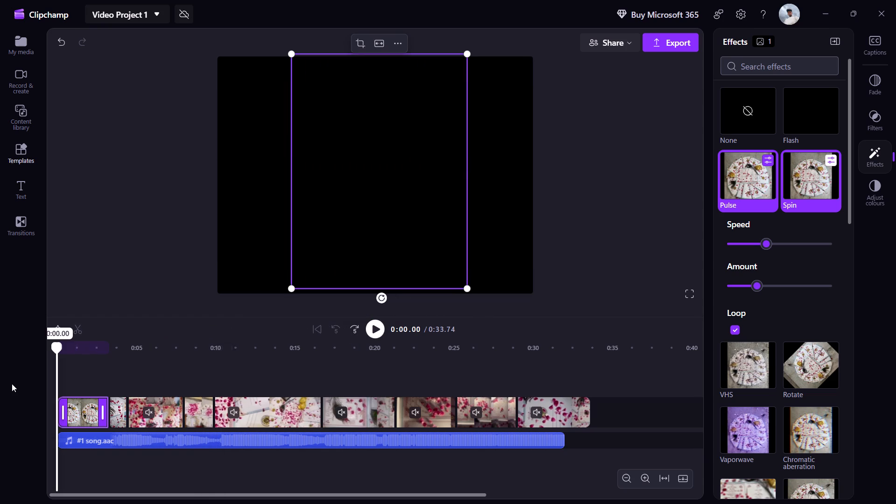
left_click(372, 327)
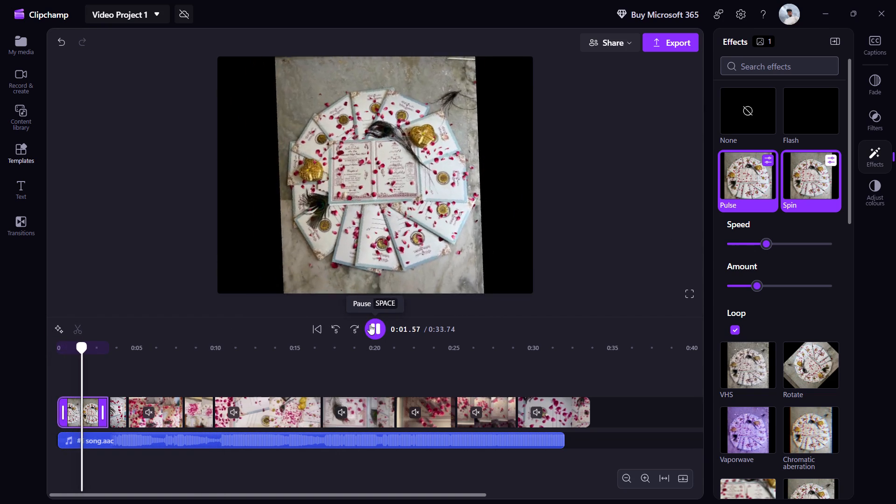
key("space")
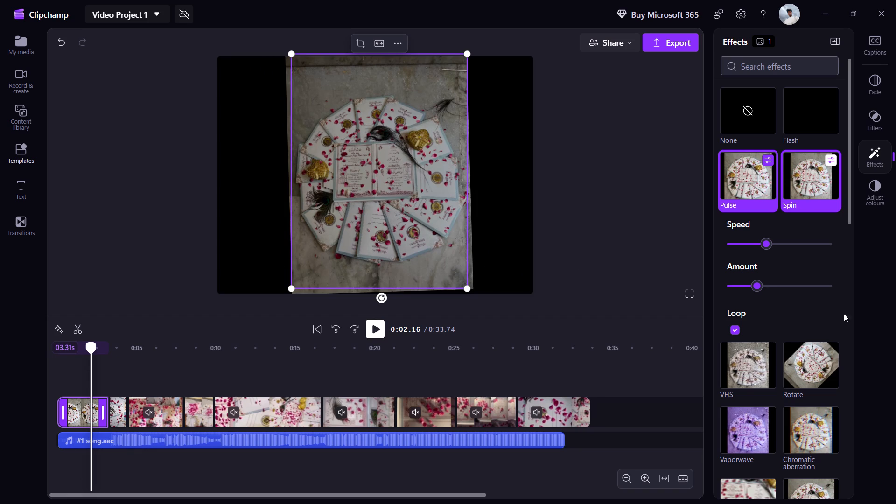
Apply the Background removal effect to the first image and play back the result.
scroll(828, 358, "down", 1)
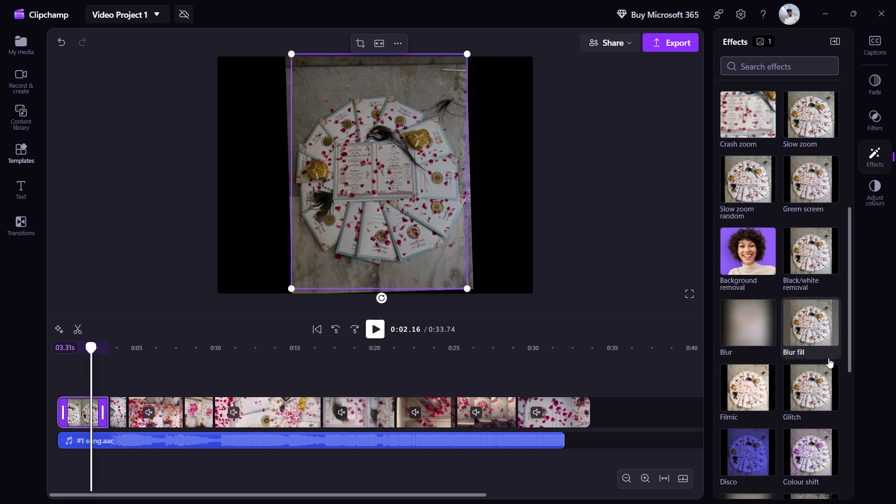
scroll(828, 358, "down", 1)
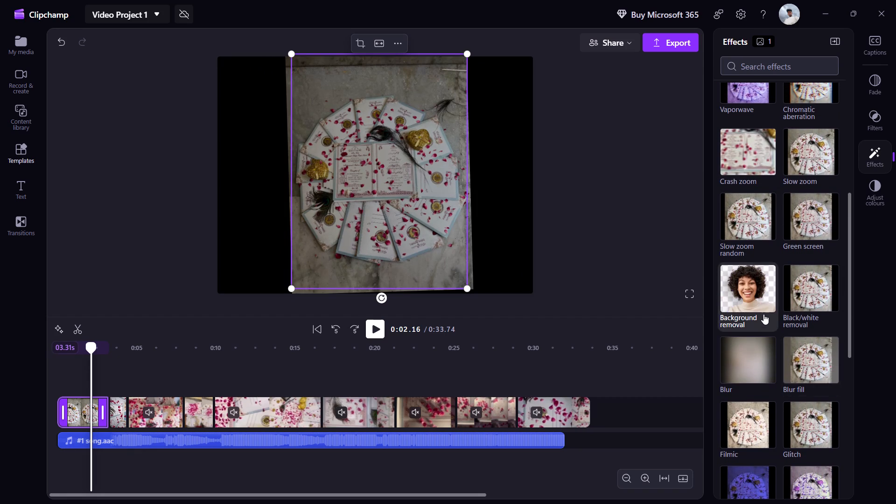
left_click(763, 314)
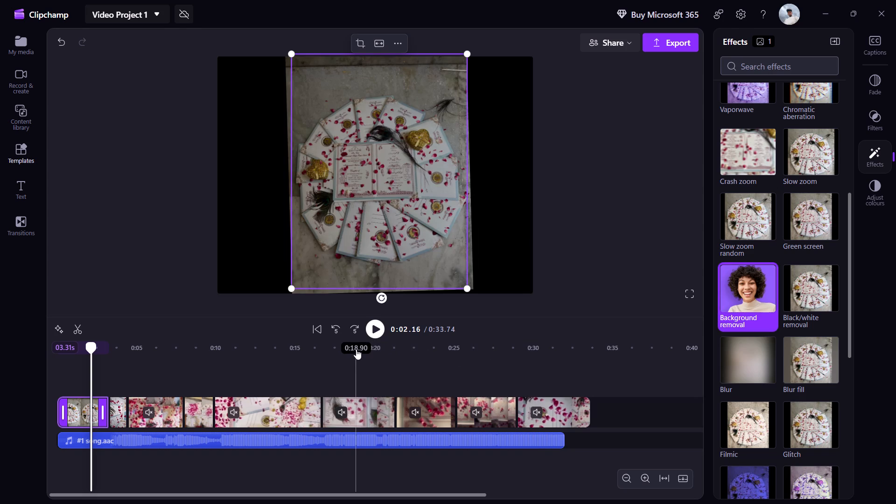
left_click(376, 335)
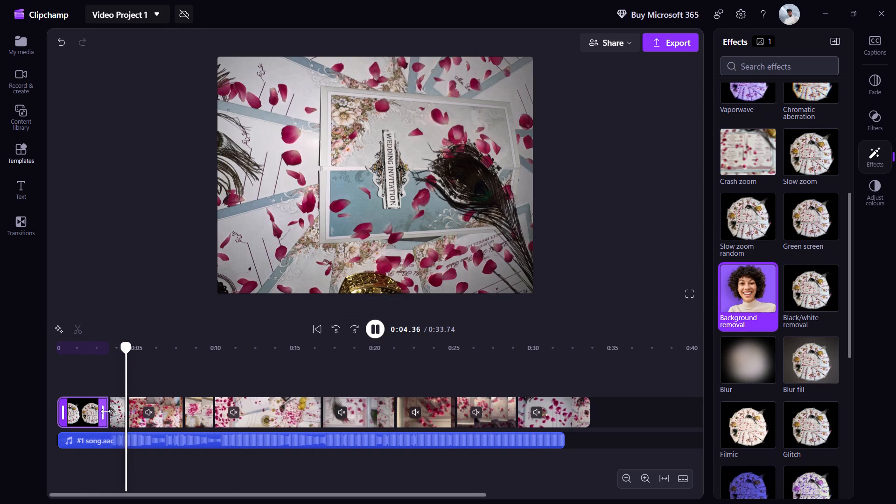
left_click(85, 412)
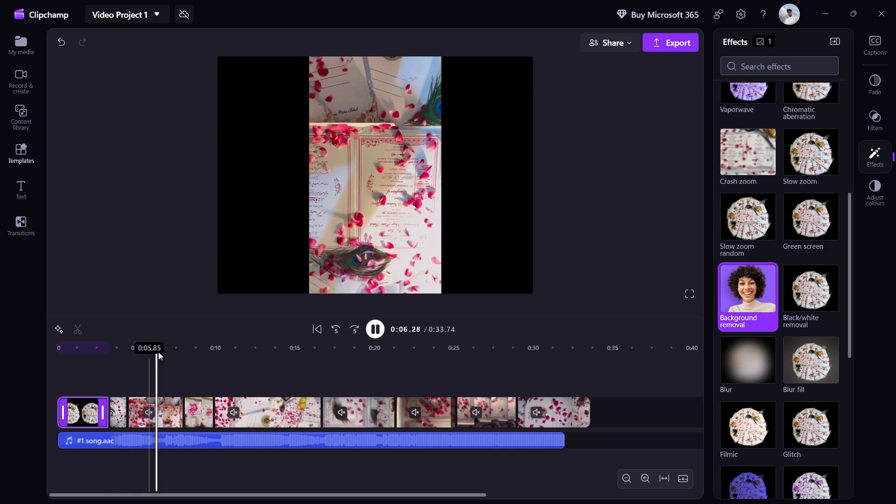
left_click_drag(158, 352, 352, 354)
key("space")
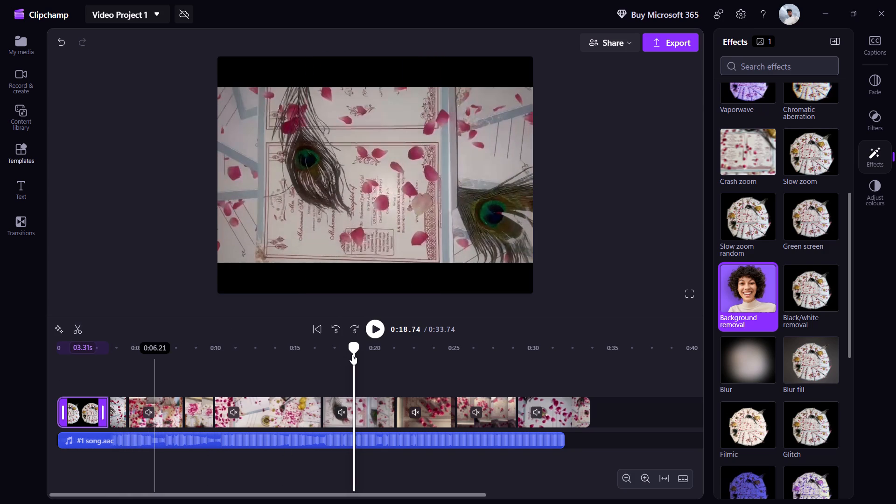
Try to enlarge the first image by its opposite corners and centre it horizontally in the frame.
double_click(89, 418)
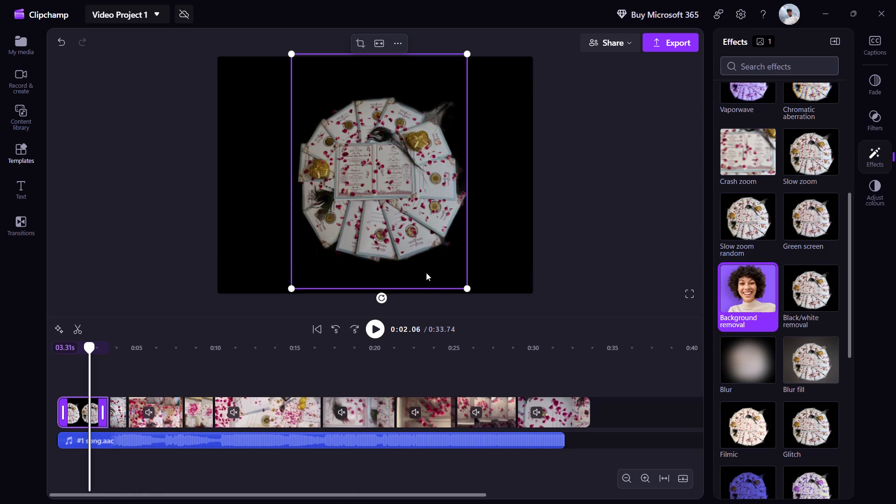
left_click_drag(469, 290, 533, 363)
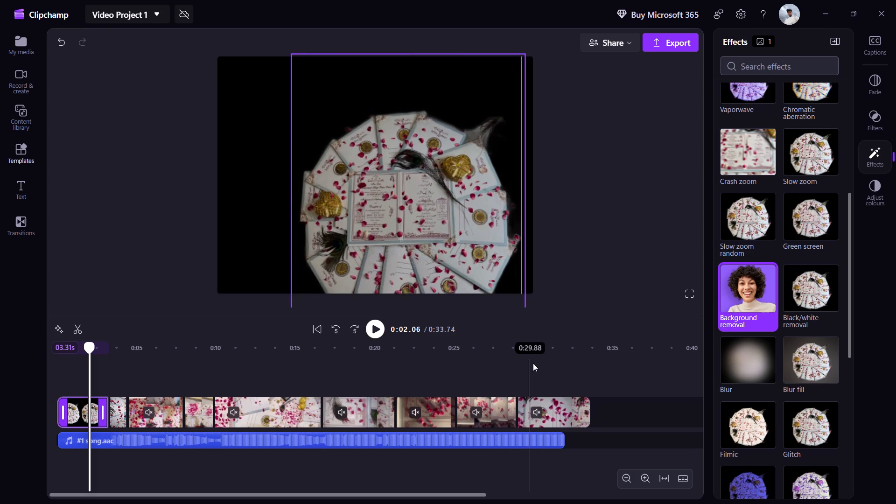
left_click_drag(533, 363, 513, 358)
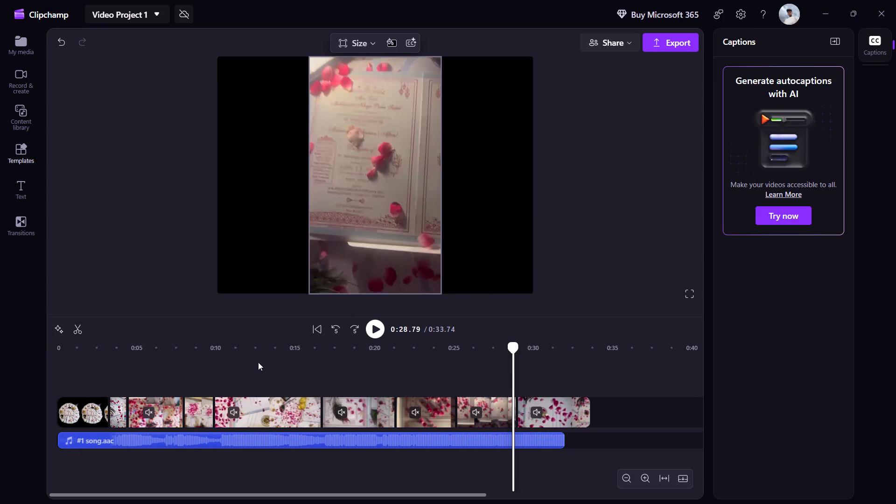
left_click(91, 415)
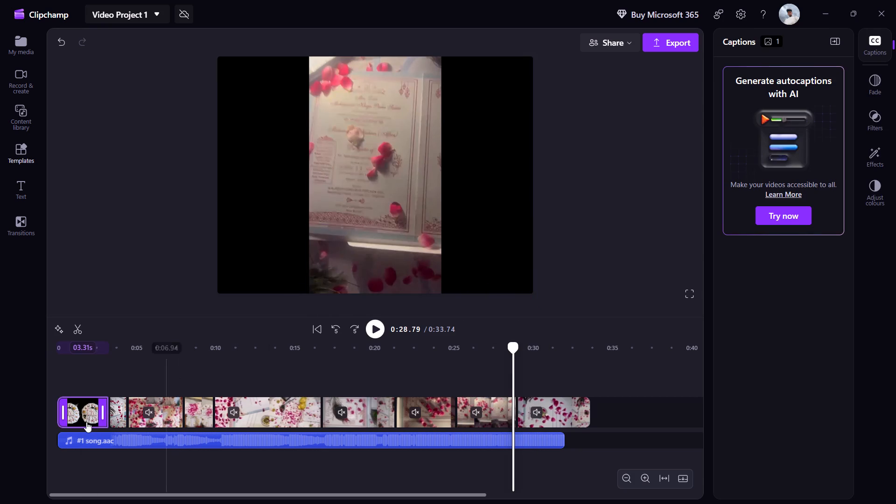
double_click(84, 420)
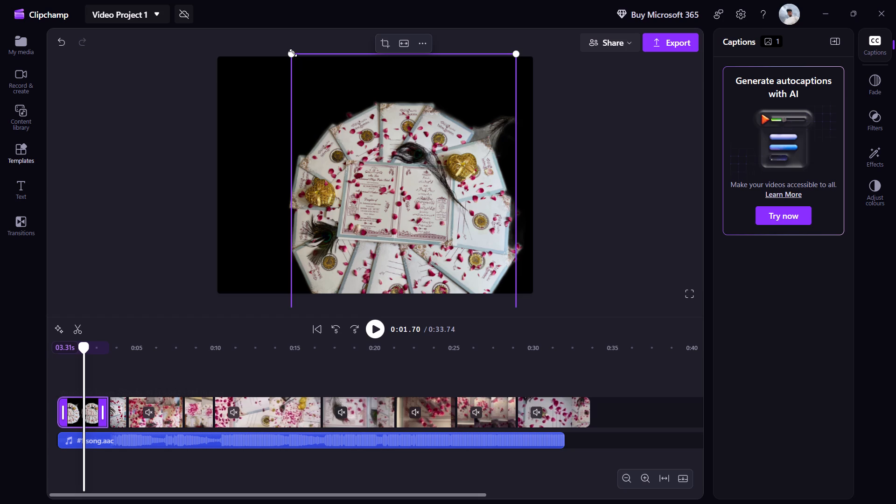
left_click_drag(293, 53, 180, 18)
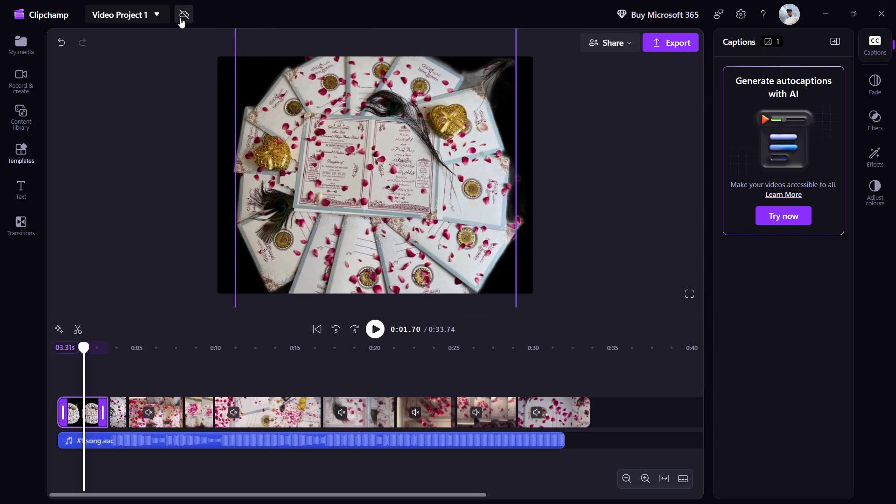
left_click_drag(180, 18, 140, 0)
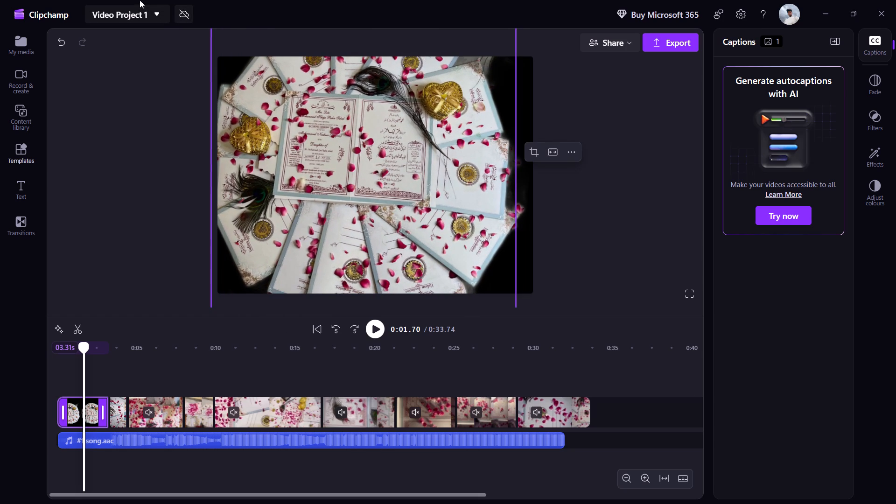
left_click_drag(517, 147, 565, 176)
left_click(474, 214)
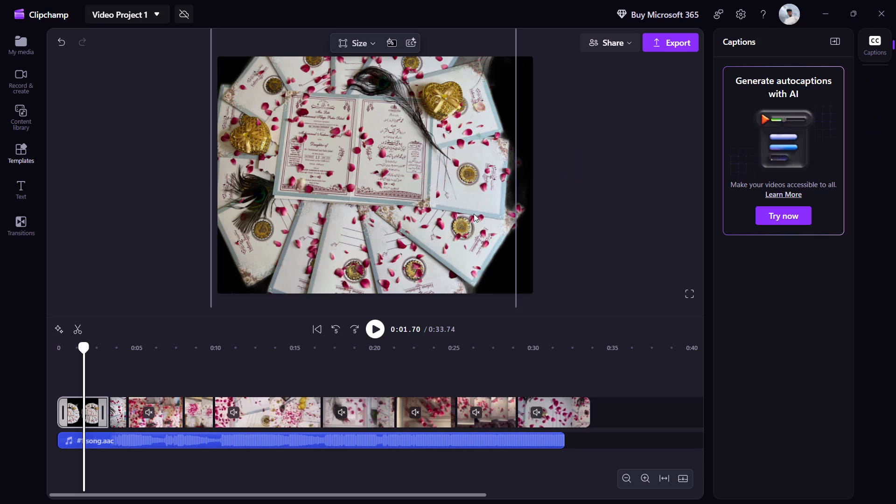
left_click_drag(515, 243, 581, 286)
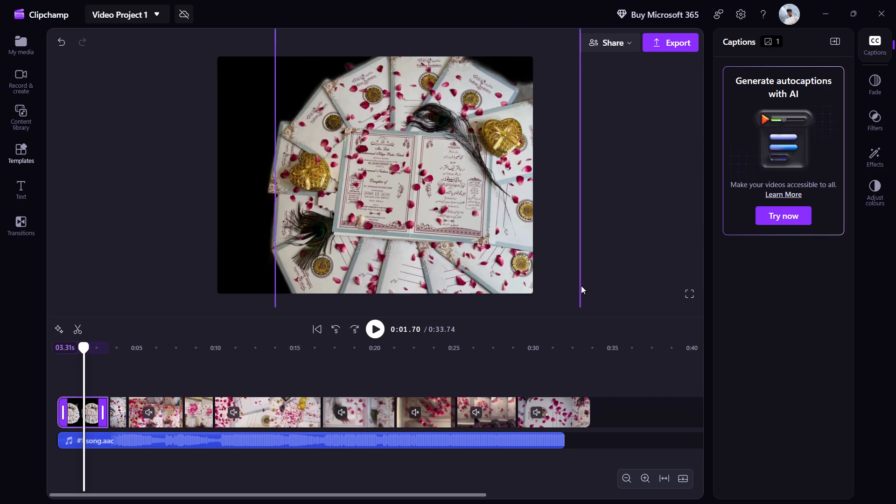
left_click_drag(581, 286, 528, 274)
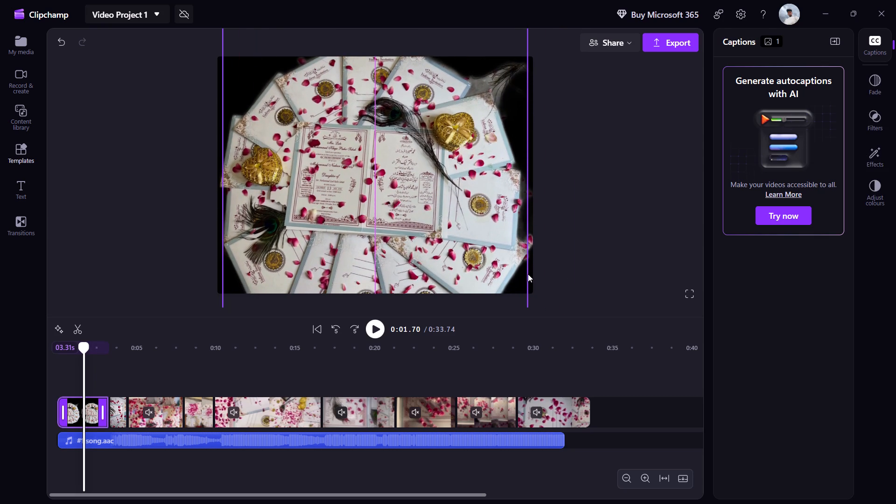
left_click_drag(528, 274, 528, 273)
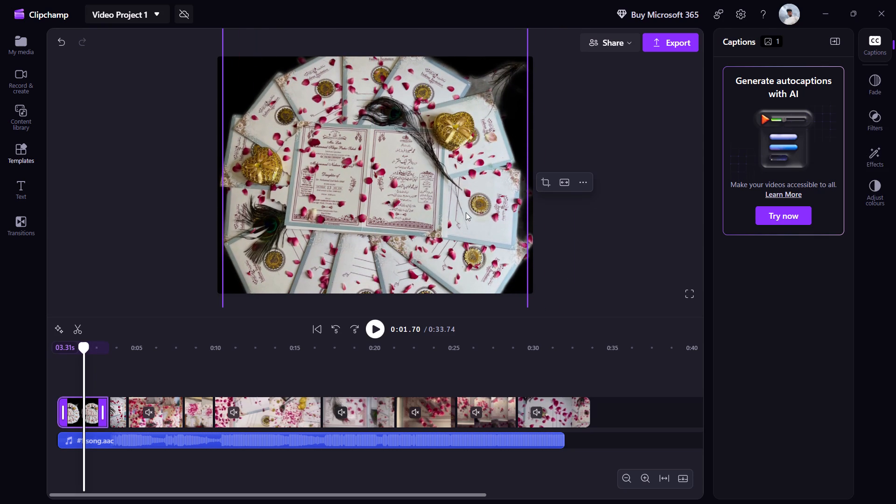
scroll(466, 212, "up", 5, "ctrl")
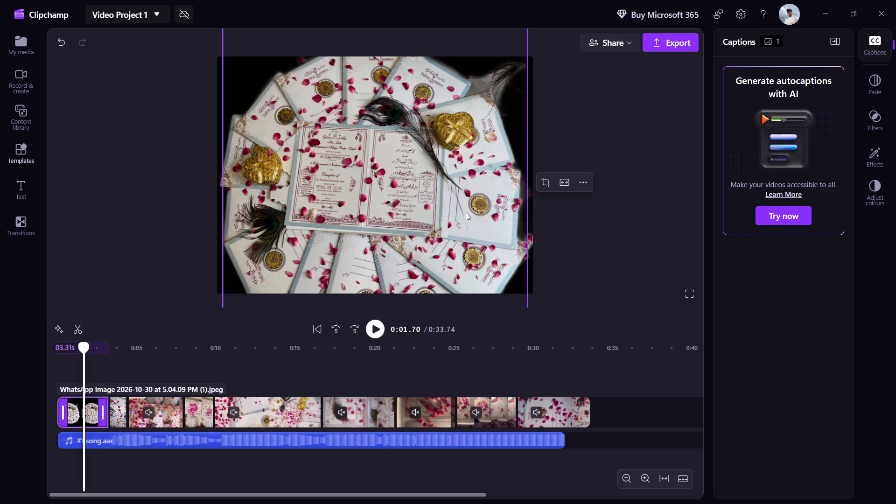
Fit the first image to the frame and enlarge it from opposite corners until the cards fill the frame.
left_click(568, 181)
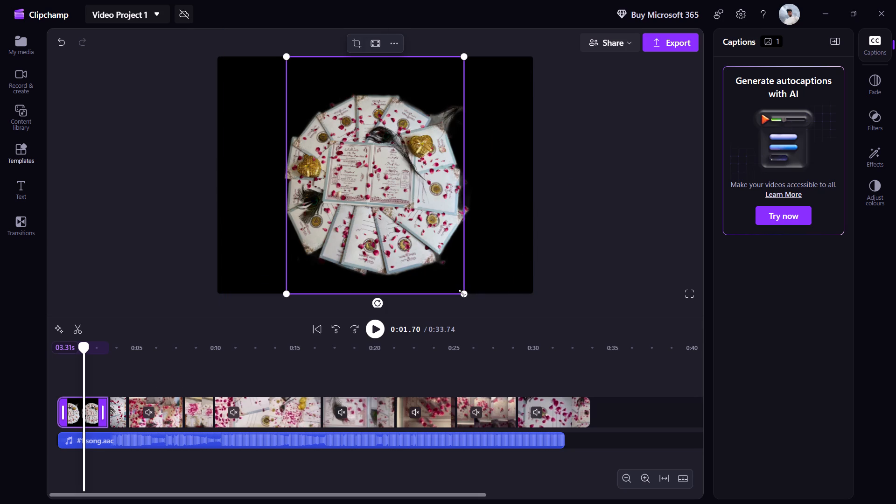
left_click_drag(462, 293, 651, 460)
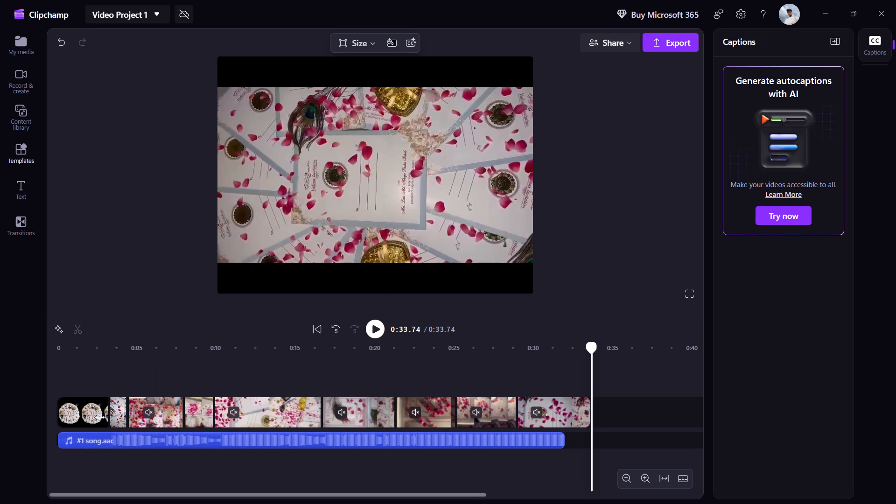
double_click(95, 417)
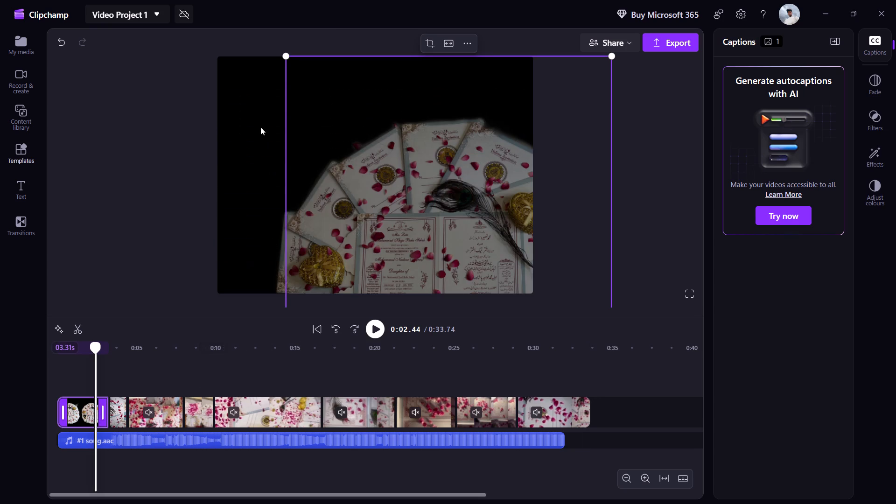
left_click_drag(285, 53, 252, 32)
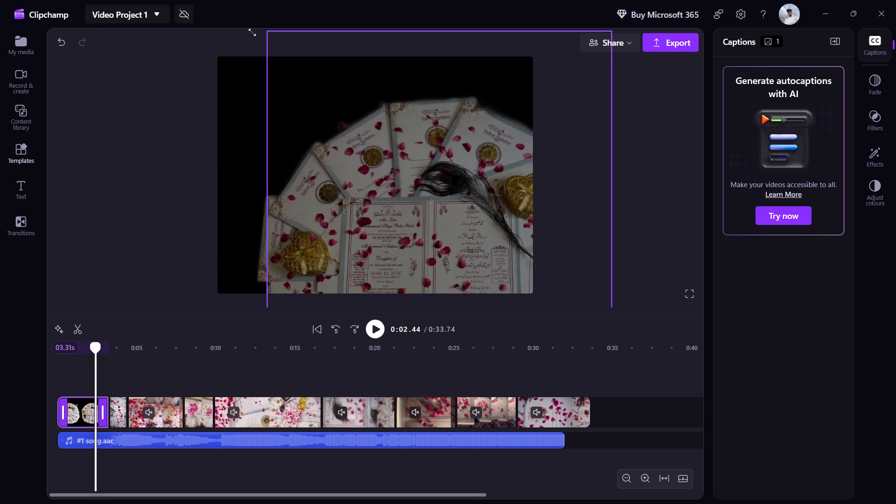
left_click_drag(252, 32, 120, 0)
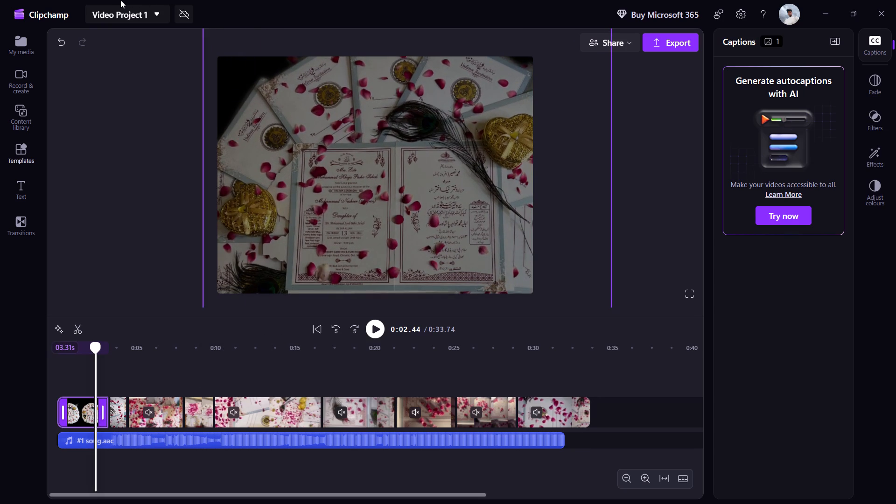
left_click_drag(120, 0, 94, 0)
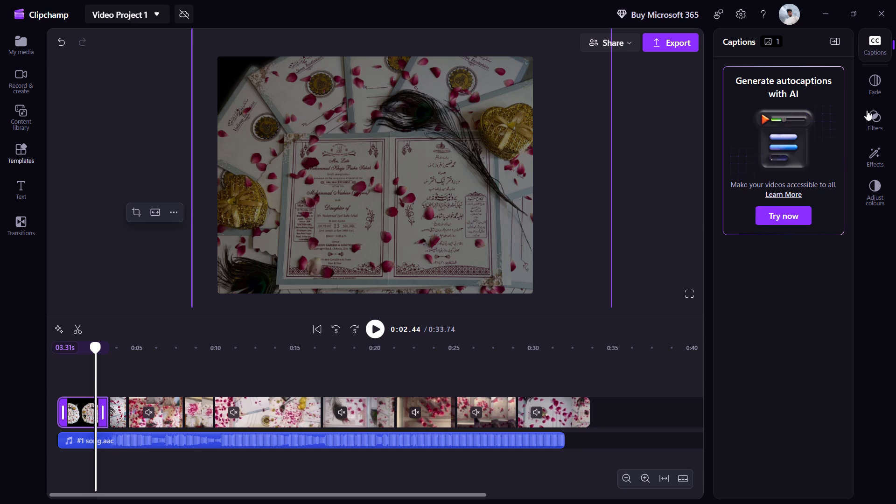
Set the first image's fade in to 0 s and its fade out to 0.1 s.
left_click(875, 98)
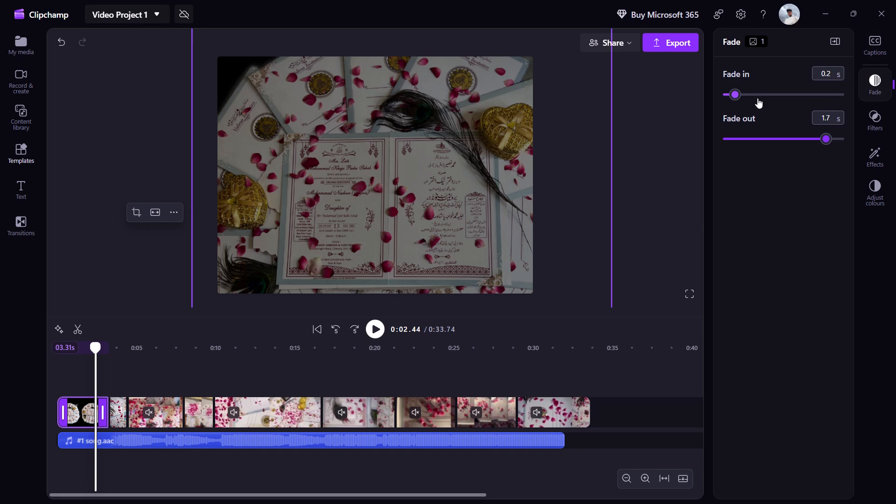
left_click_drag(740, 94, 691, 97)
left_click_drag(828, 139, 735, 141)
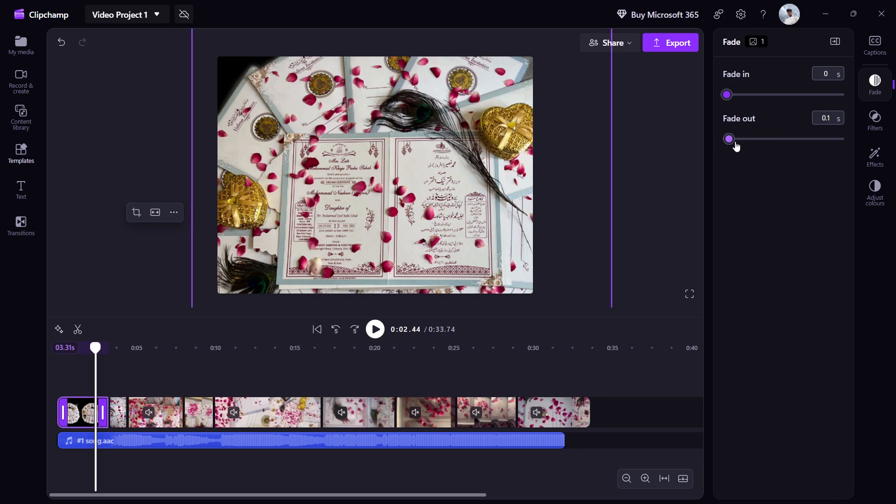
Set the first image's fade out to 0.3 s.
left_click_drag(735, 141, 733, 140)
left_click_drag(733, 140, 746, 142)
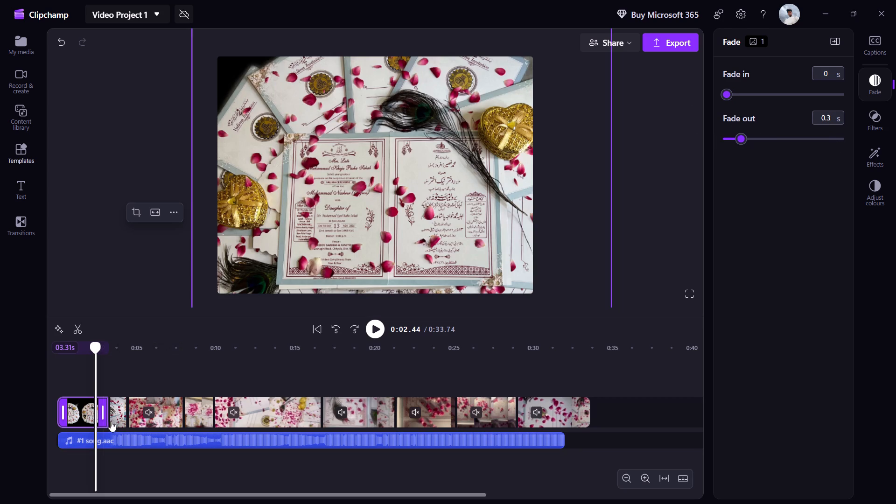
Move the short wedding invitation image to after the 6.79 s clip, and the muted clip that followed it further along the timeline.
double_click(114, 419)
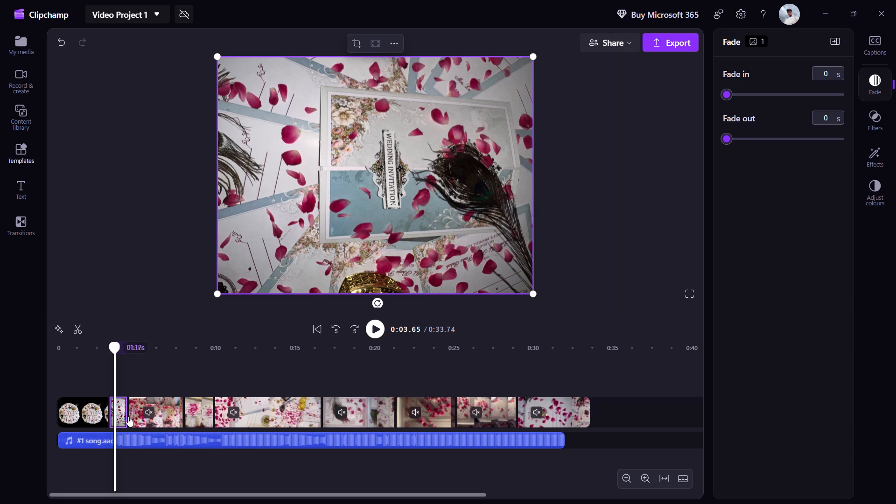
left_click_drag(118, 412, 131, 409)
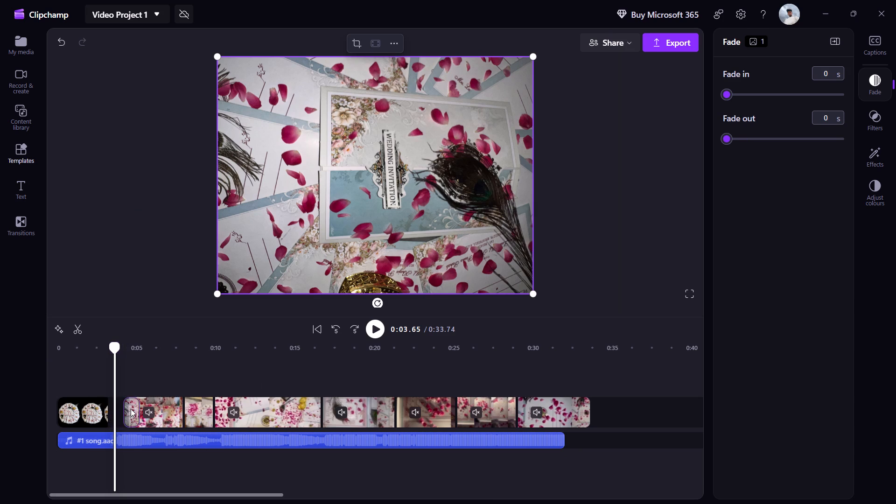
Move the short wedding invitation image to directly after the 6.79 s clip.
left_click_drag(131, 409, 317, 415)
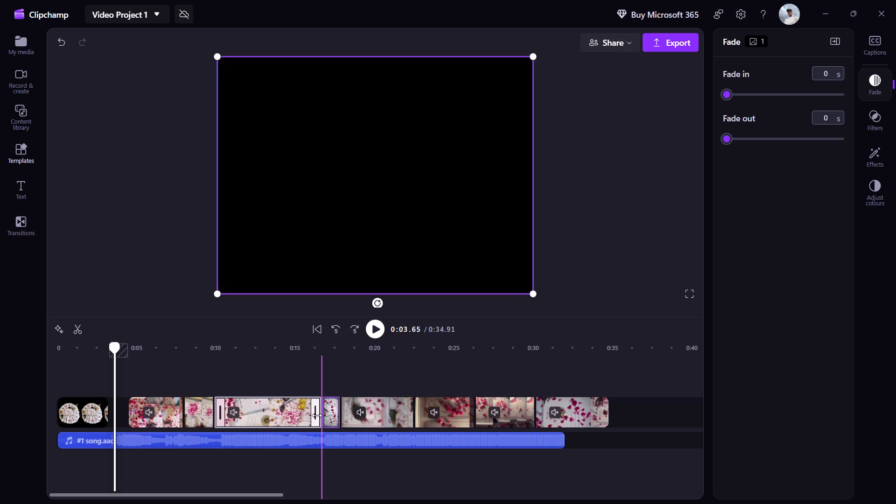
Move the 3.54 s clip, WhatsApp Video 2026-10-30 at 5.04.07 PM.mp4, to directly after the muted clip that follows the invitation image.
left_click(161, 420)
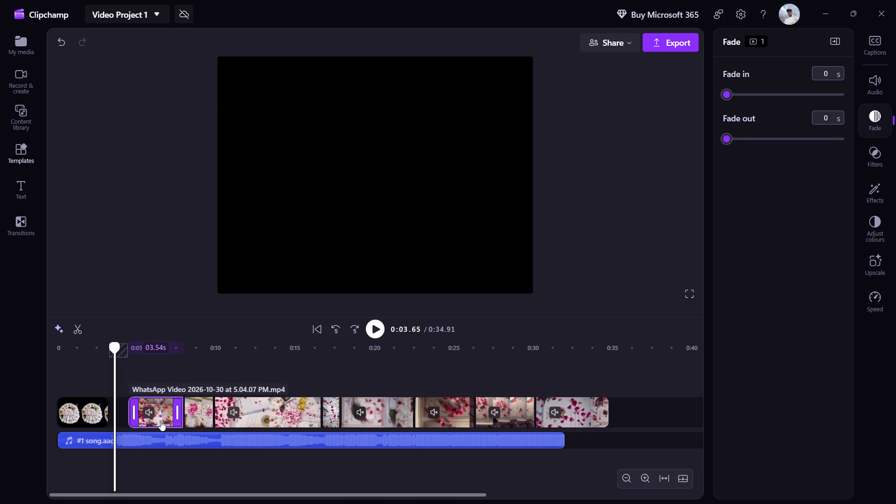
double_click(161, 420)
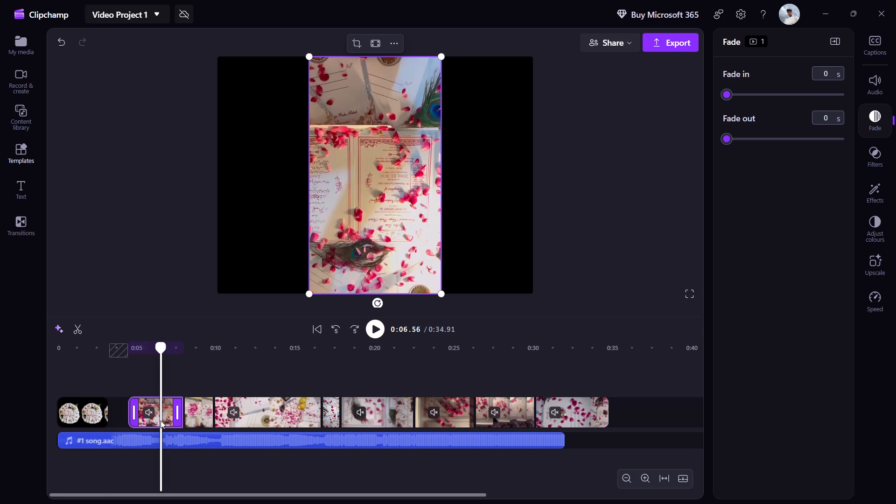
left_click_drag(162, 410, 377, 440)
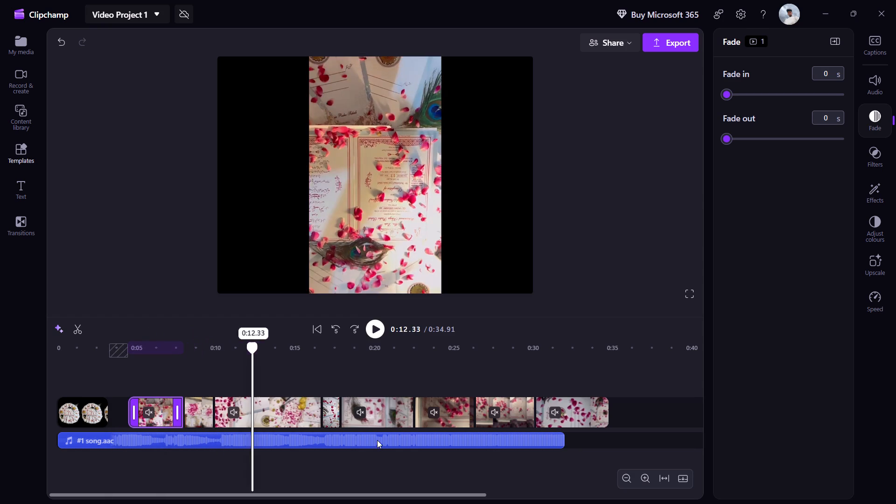
left_click_drag(377, 440, 388, 441)
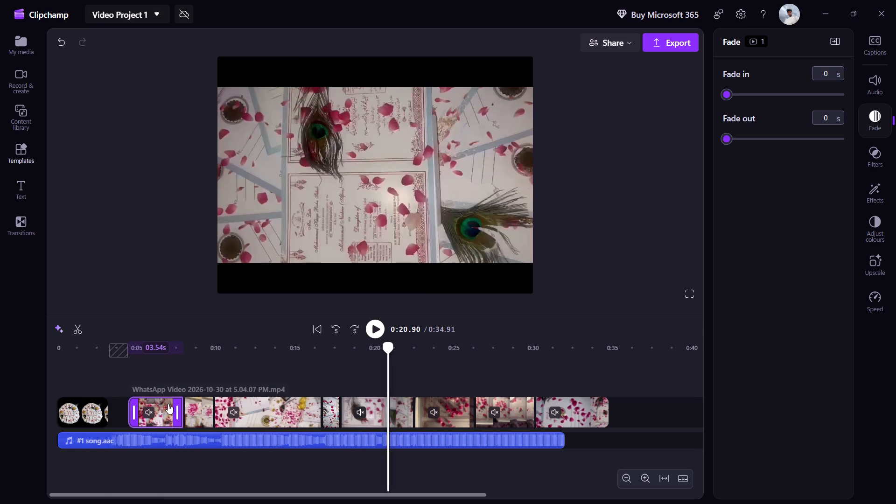
left_click_drag(168, 404, 388, 434)
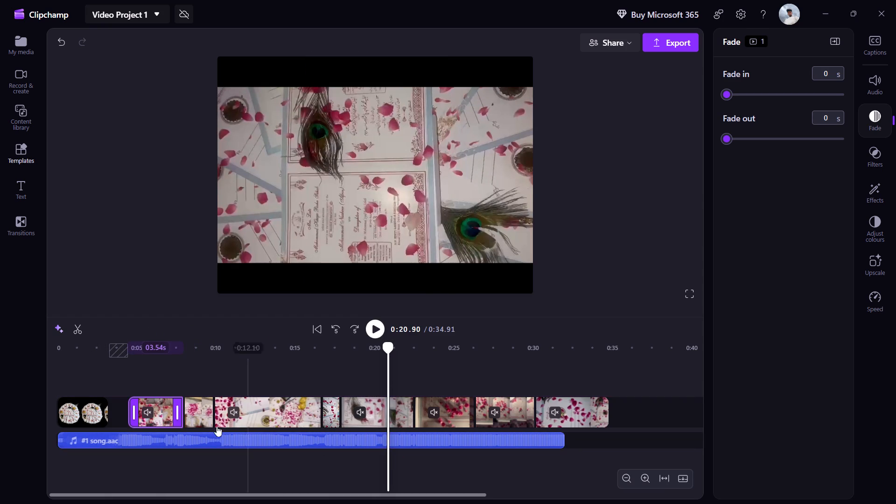
left_click(145, 418)
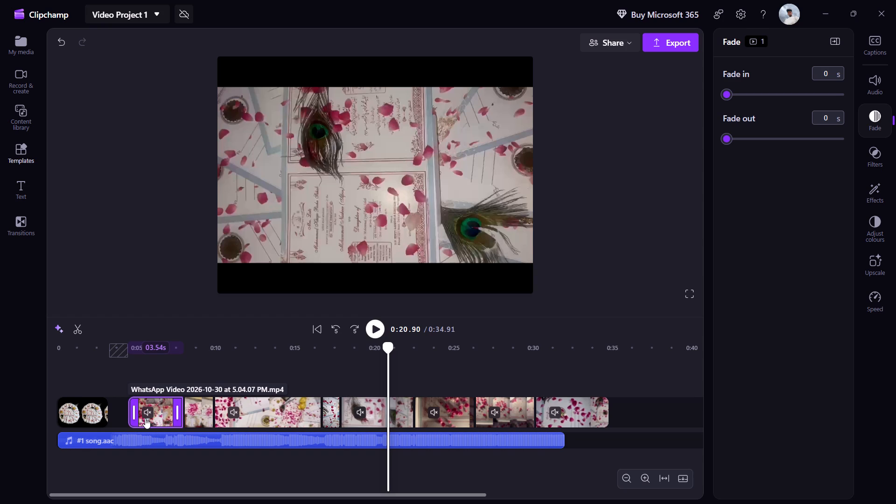
left_click_drag(145, 418, 392, 427)
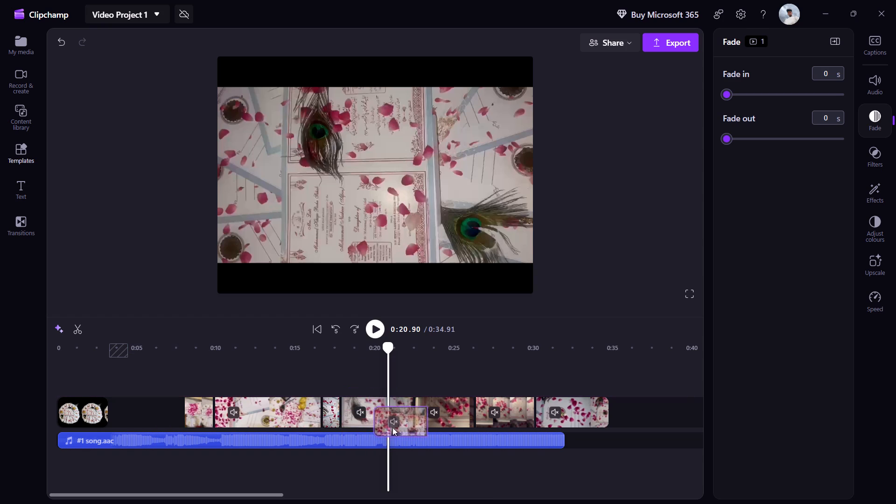
left_click_drag(392, 427, 410, 418)
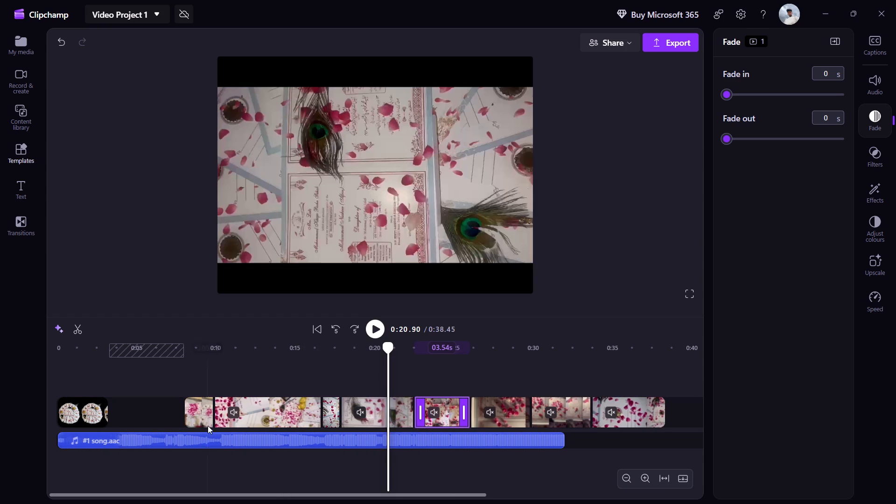
Select the 6.79 s clip and scrub through it from start to end to review its footage.
left_click(247, 420)
double_click(249, 415)
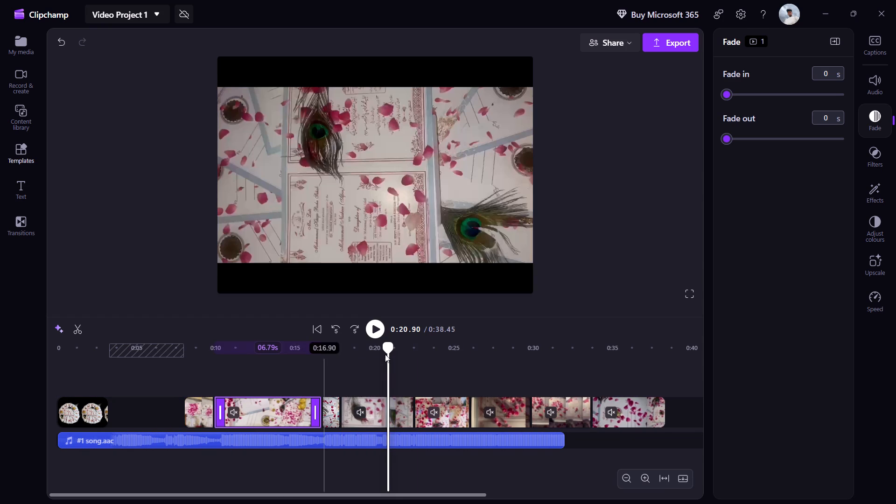
left_click_drag(384, 352, 294, 364)
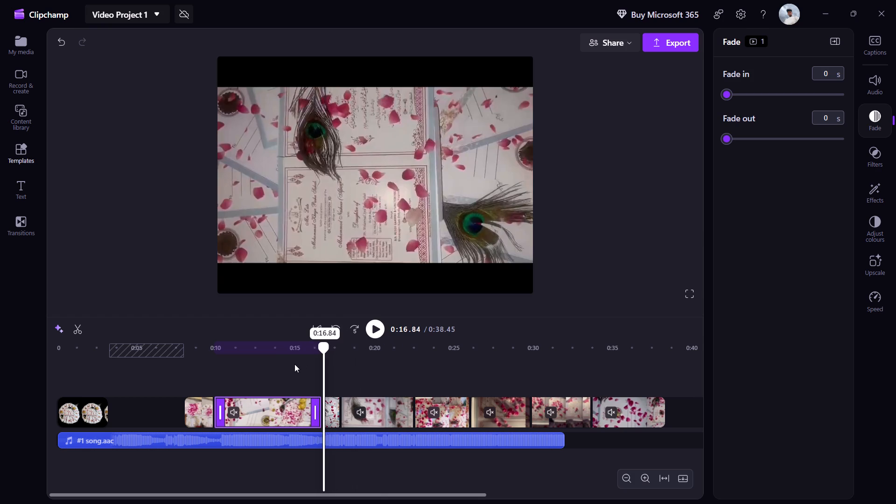
left_click_drag(294, 364, 247, 381)
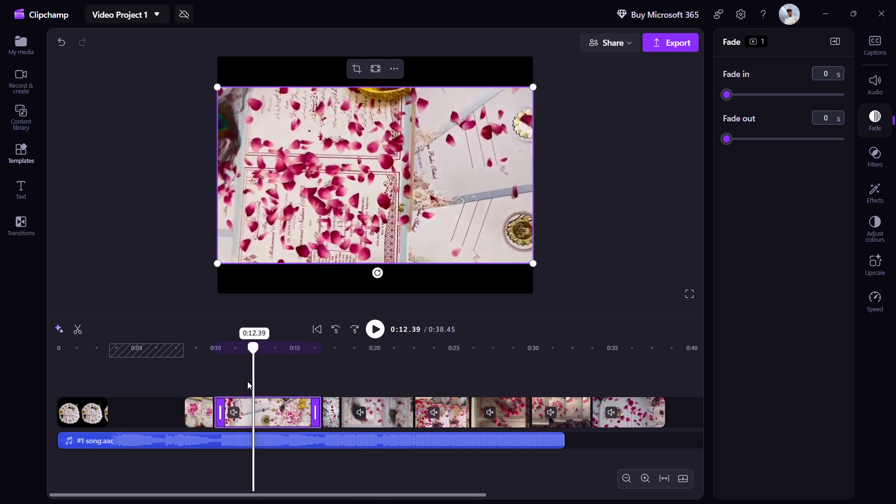
left_click_drag(247, 381, 213, 392)
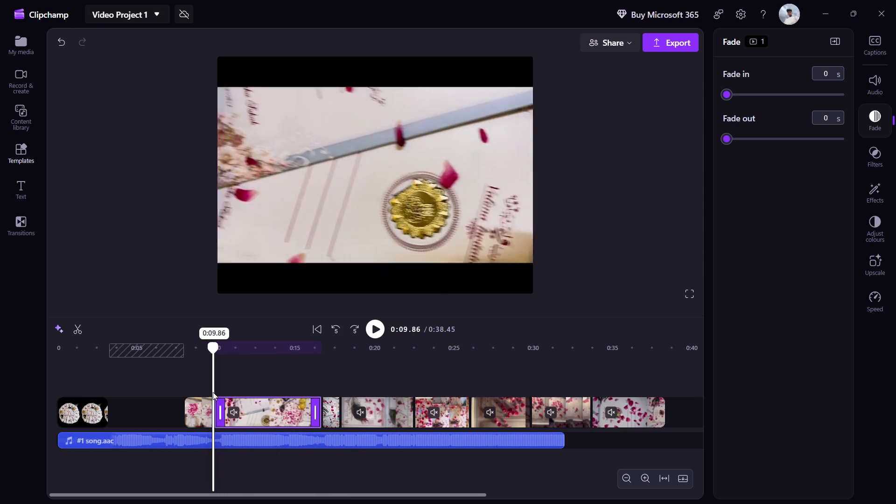
left_click_drag(213, 392, 306, 383)
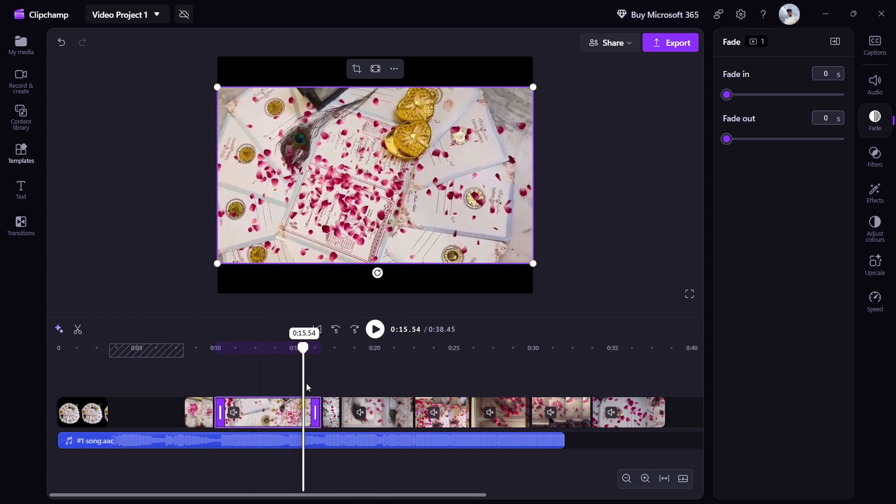
left_click_drag(306, 383, 318, 380)
Select the 1.89 s clip just before the 6.79 s clip.
left_click(203, 409)
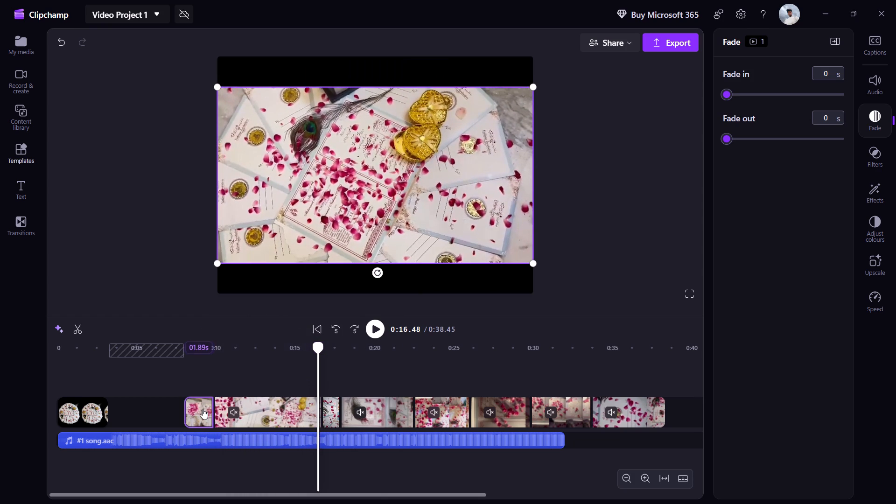
Play the 1.89 s portrait clip and reorder the timeline so the 6.79 s petals clip comes directly before it.
triple_click(190, 406)
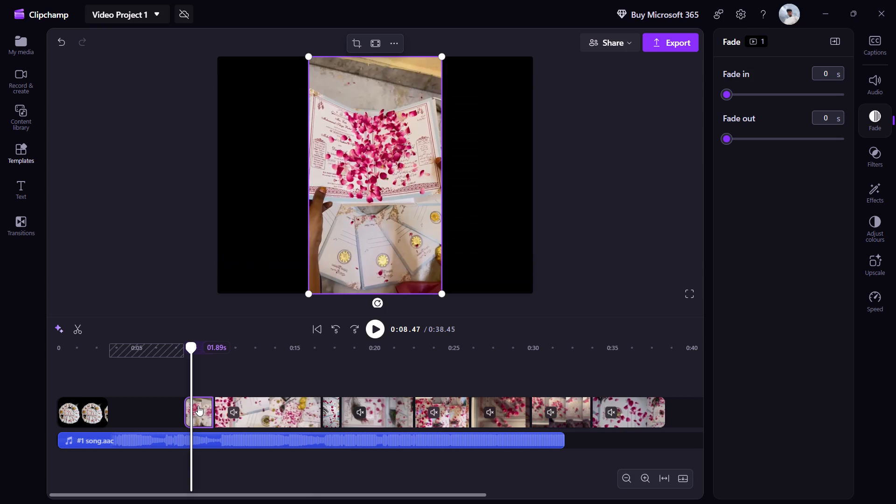
left_click(373, 333)
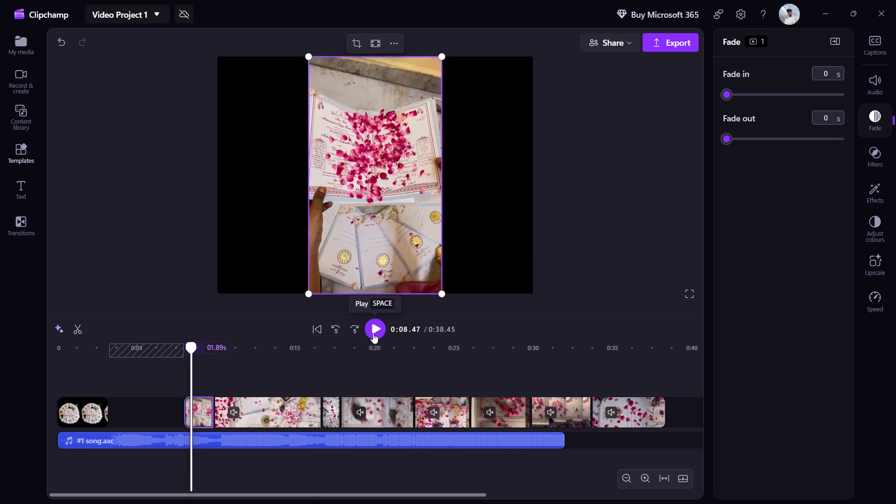
left_click(373, 333)
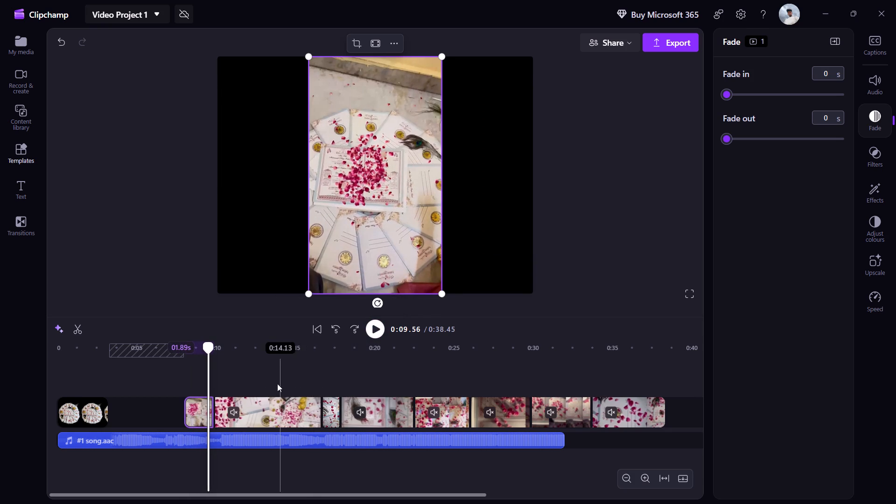
left_click_drag(279, 404, 185, 402)
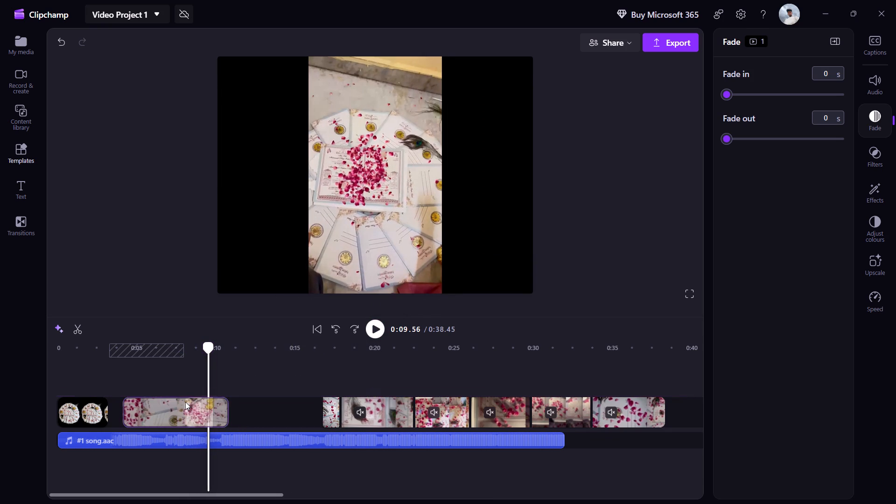
left_click_drag(185, 402, 170, 407)
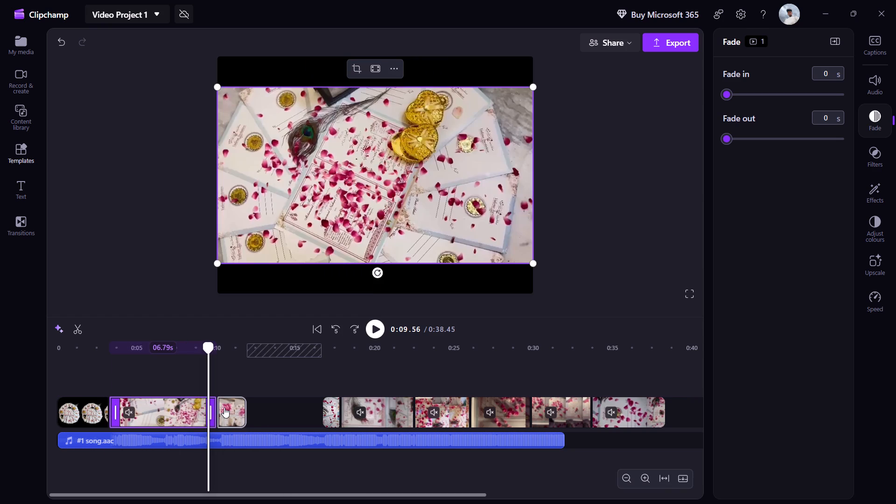
left_click_drag(225, 407, 300, 410)
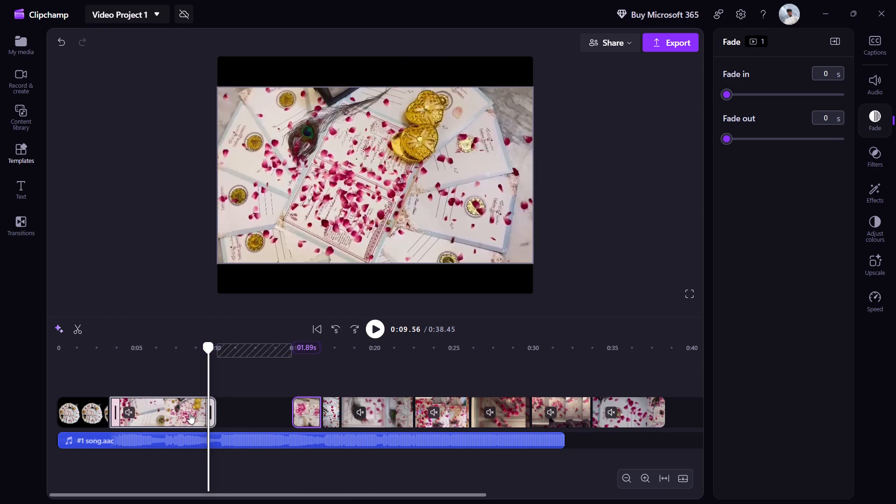
left_click_drag(189, 413, 268, 411)
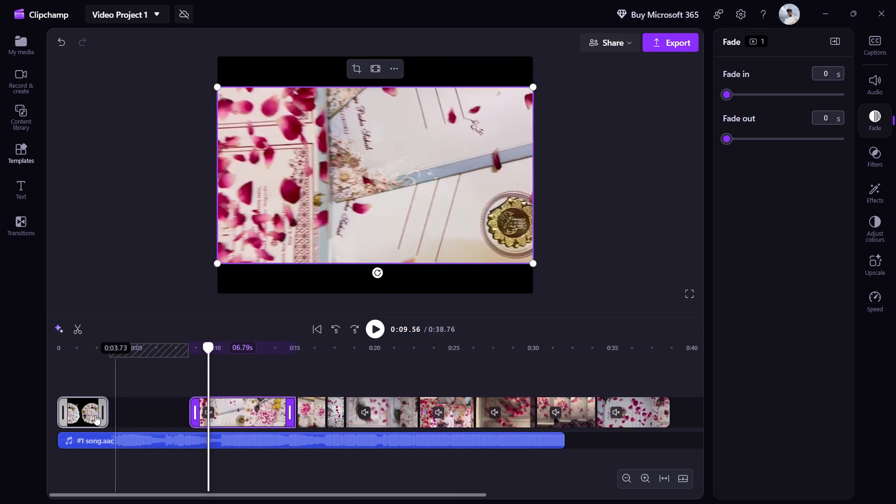
Play the opening from the first image and delete the empty gap between it and the 6.79 s clip.
left_click(89, 415)
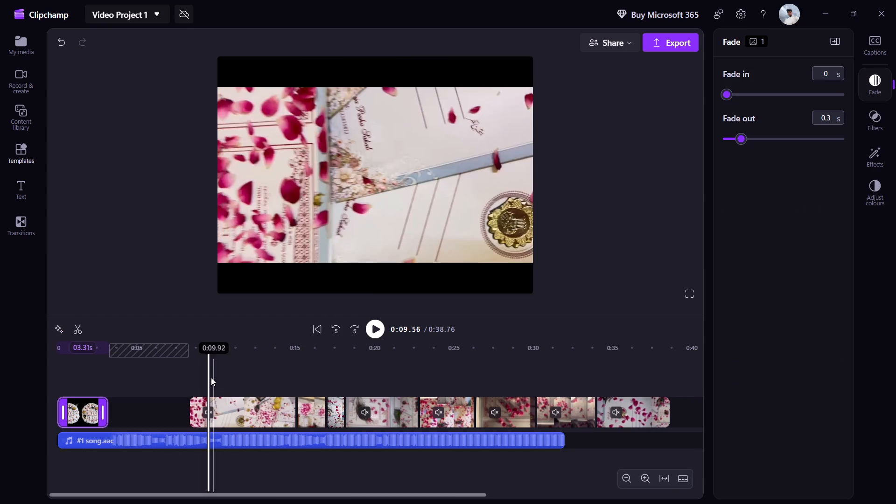
left_click_drag(210, 348, 69, 375)
left_click(374, 322)
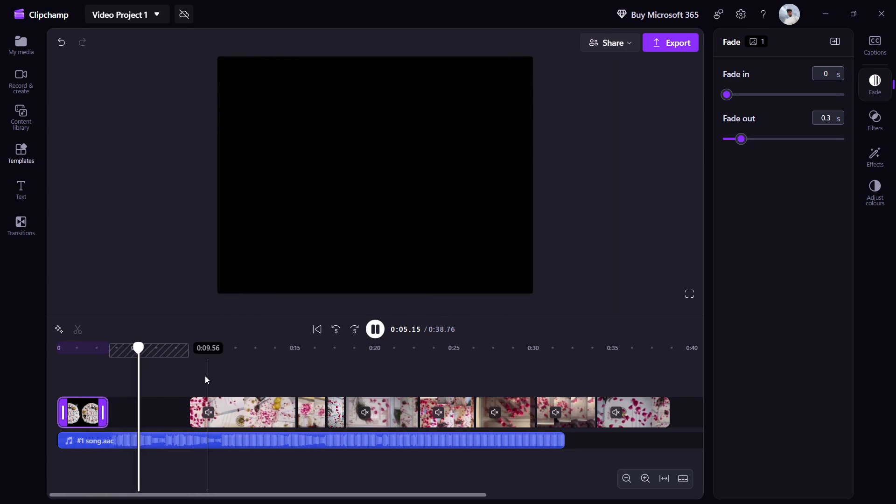
left_click(127, 399)
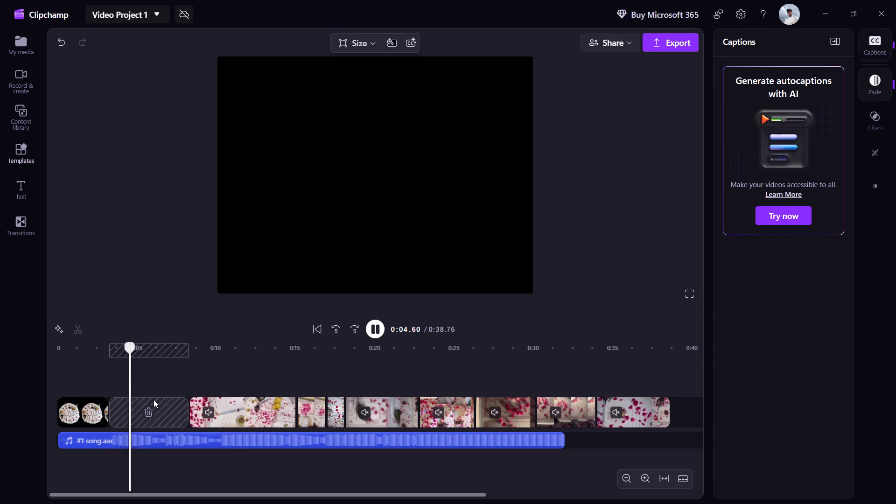
left_click(150, 406)
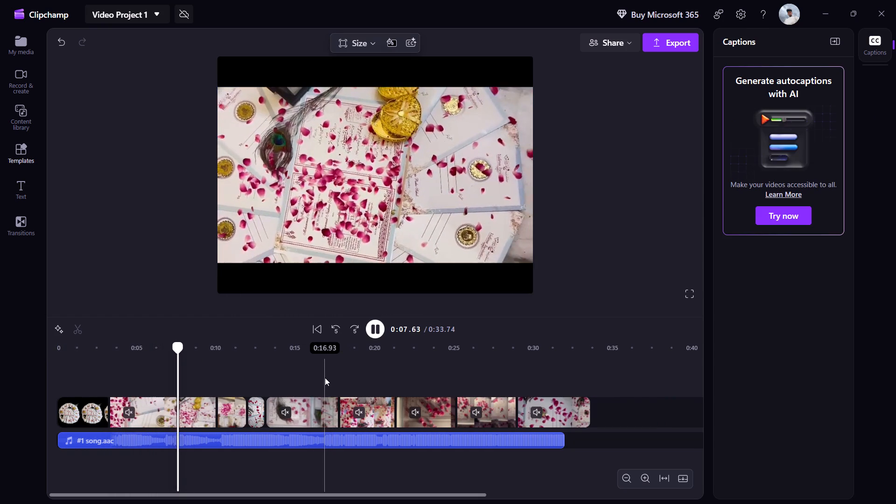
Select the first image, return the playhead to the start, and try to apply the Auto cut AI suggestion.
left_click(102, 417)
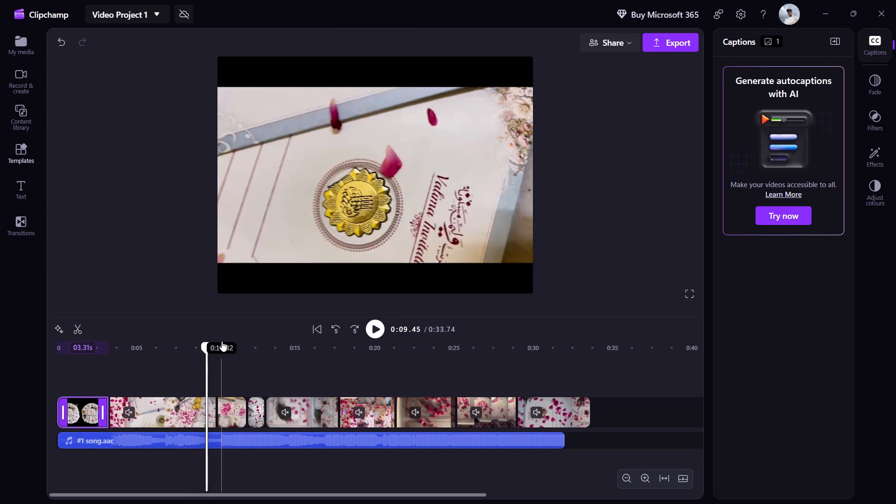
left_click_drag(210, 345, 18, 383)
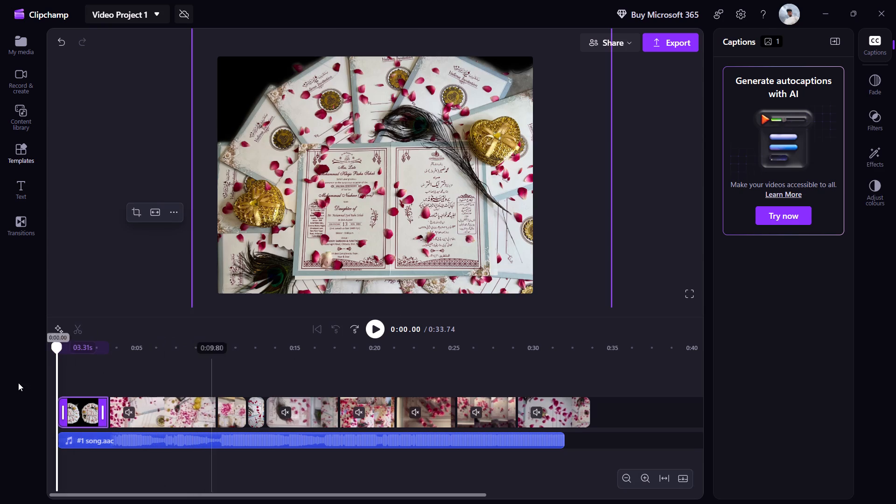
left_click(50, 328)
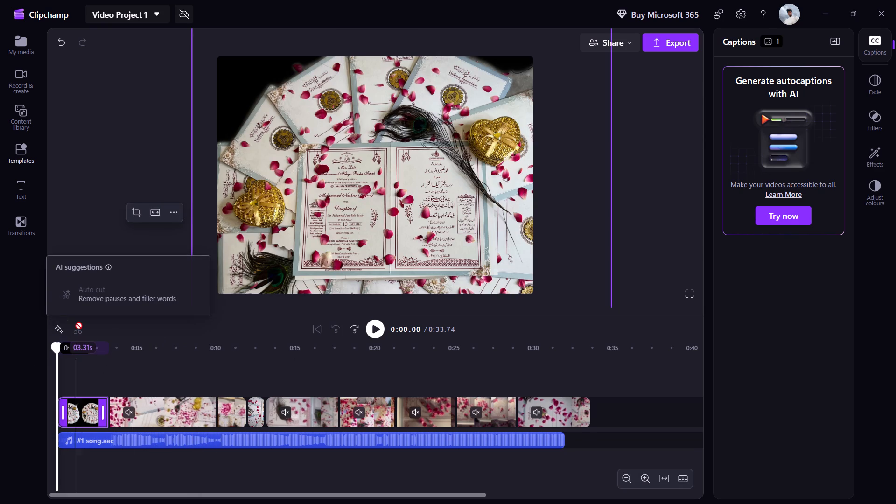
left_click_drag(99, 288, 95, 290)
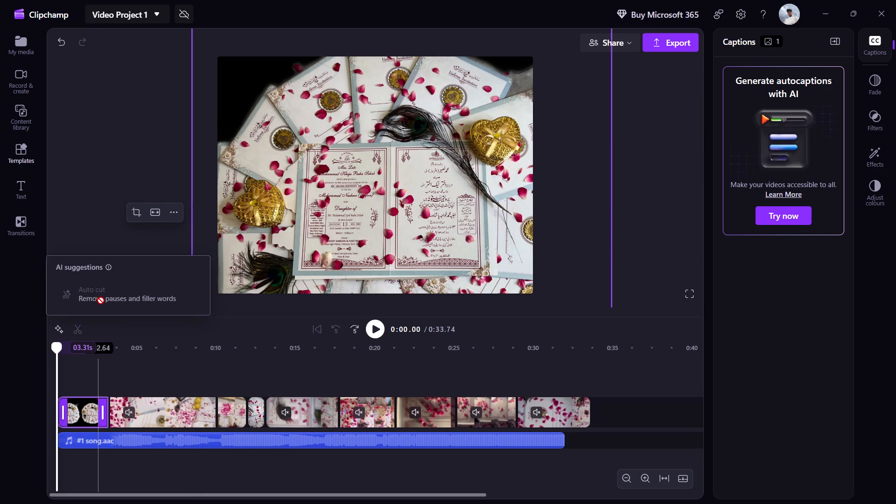